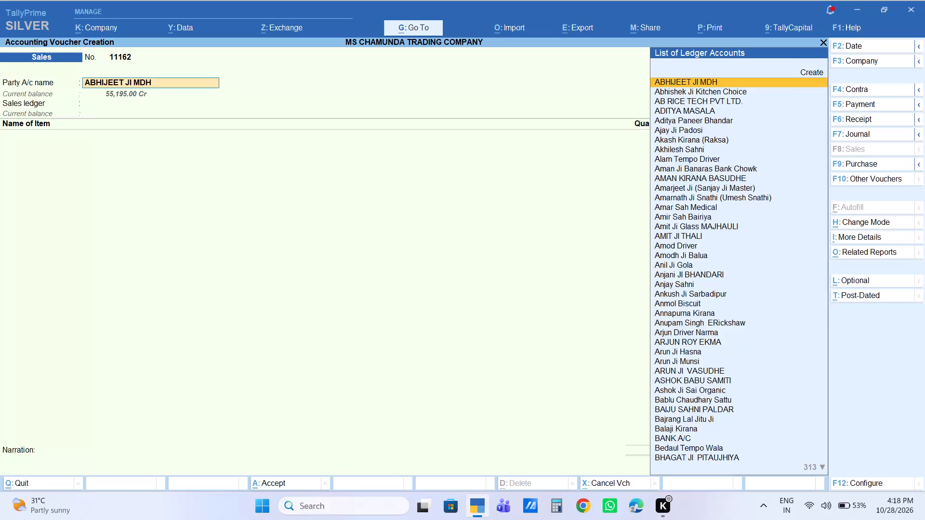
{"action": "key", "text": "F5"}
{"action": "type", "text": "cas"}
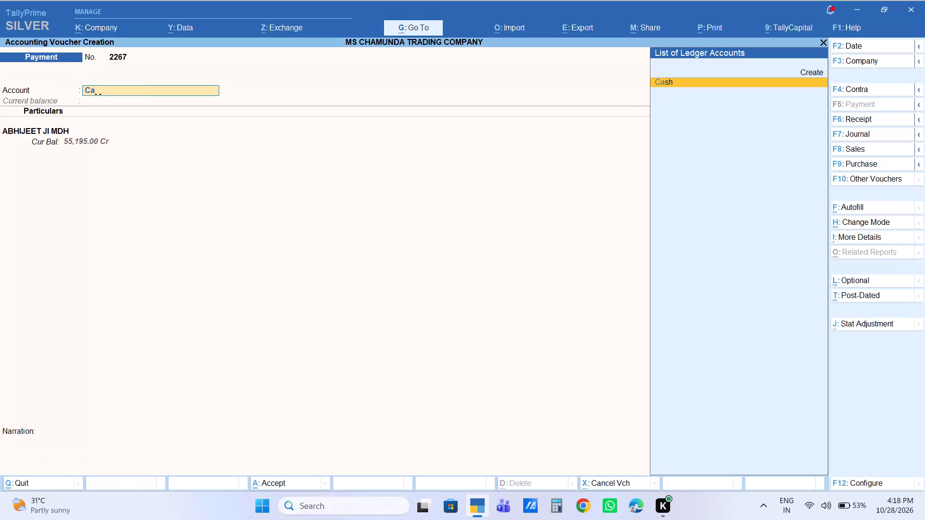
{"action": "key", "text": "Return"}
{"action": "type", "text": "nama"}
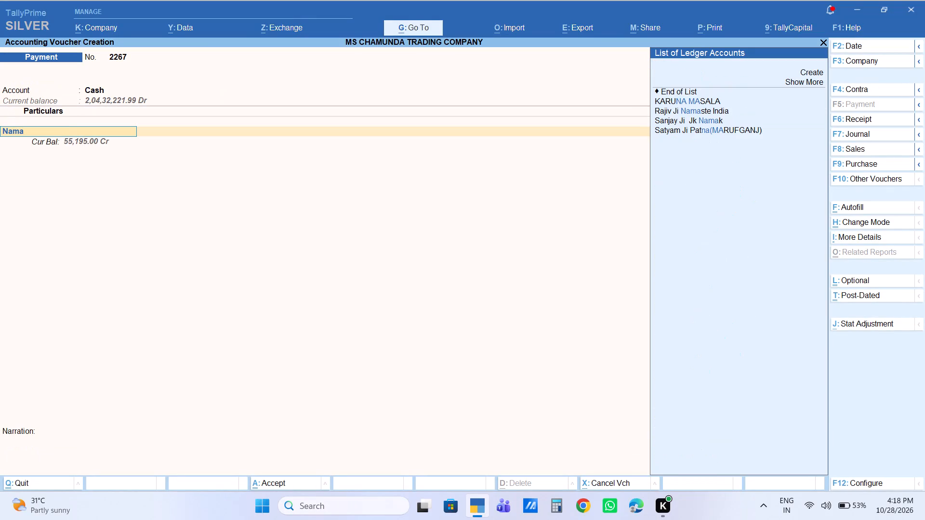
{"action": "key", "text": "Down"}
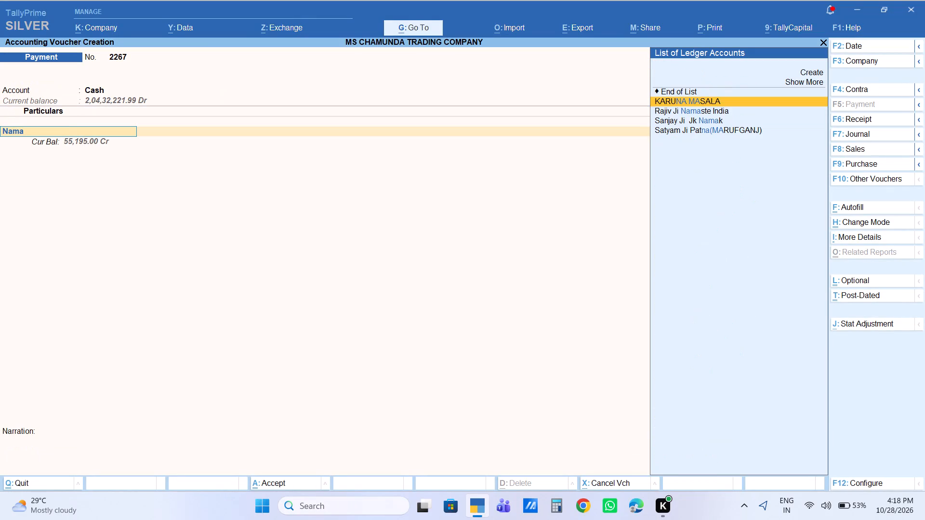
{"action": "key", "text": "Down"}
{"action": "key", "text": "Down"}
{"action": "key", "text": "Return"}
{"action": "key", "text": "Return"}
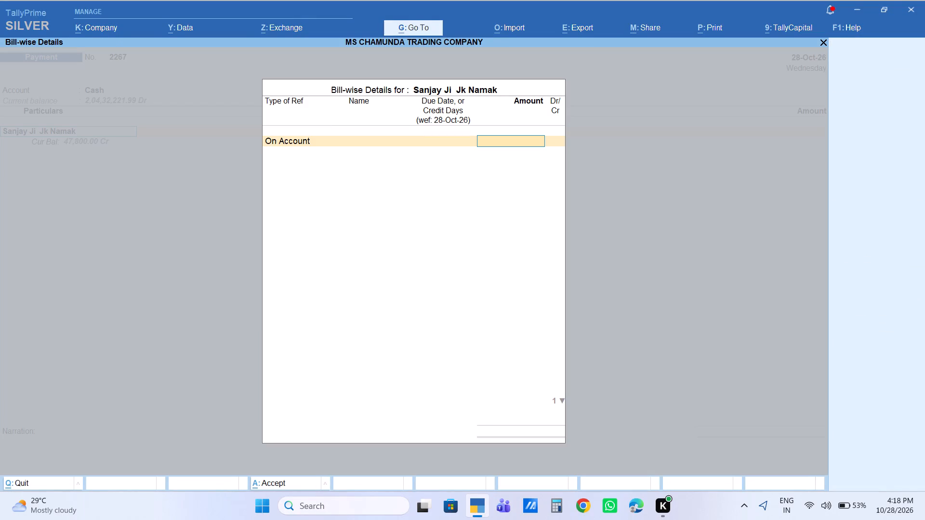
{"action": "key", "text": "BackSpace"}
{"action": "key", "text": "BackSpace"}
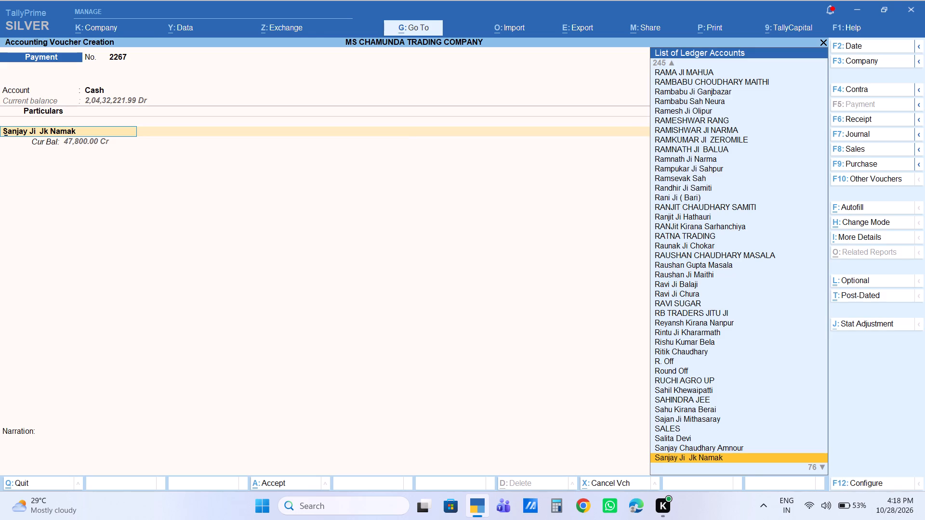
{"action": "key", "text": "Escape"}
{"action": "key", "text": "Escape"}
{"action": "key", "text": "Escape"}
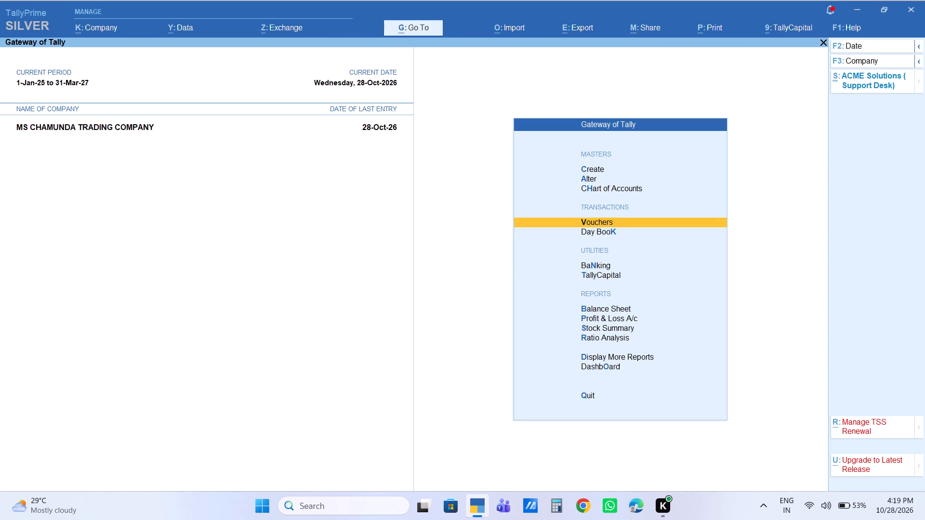
{"action": "key", "text": "Return"}
{"action": "type", "text": "cas"}
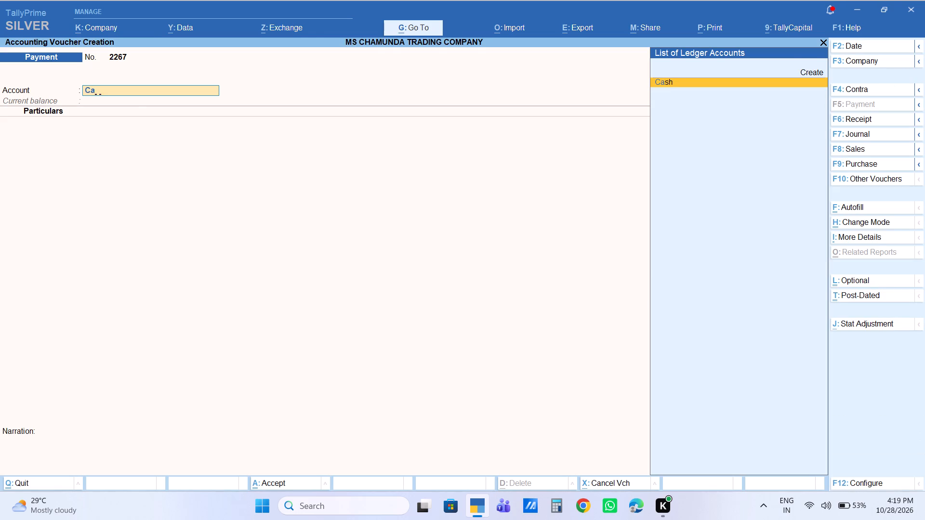
{"action": "key", "text": "Return"}
{"action": "type", "text": "vinay"}
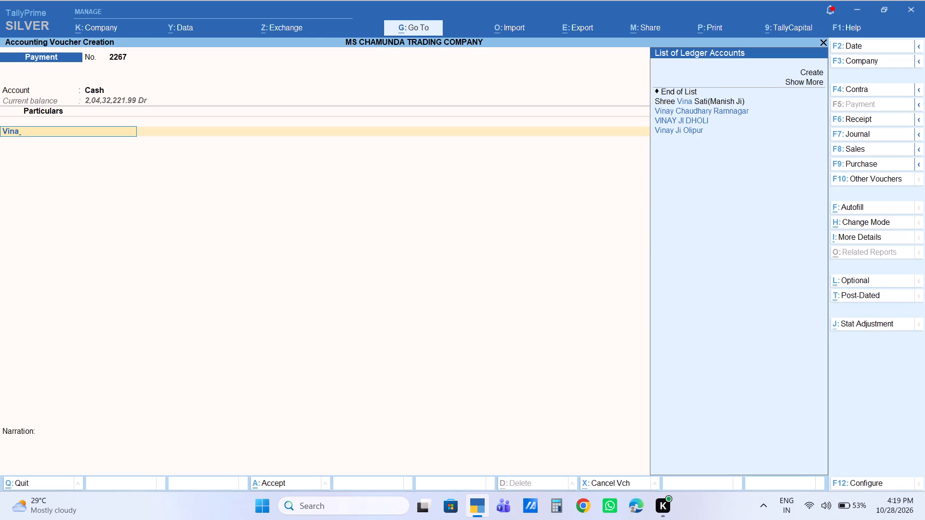
{"action": "key", "text": "Down"}
{"action": "key", "text": "Down"}
{"action": "key", "text": "Return"}
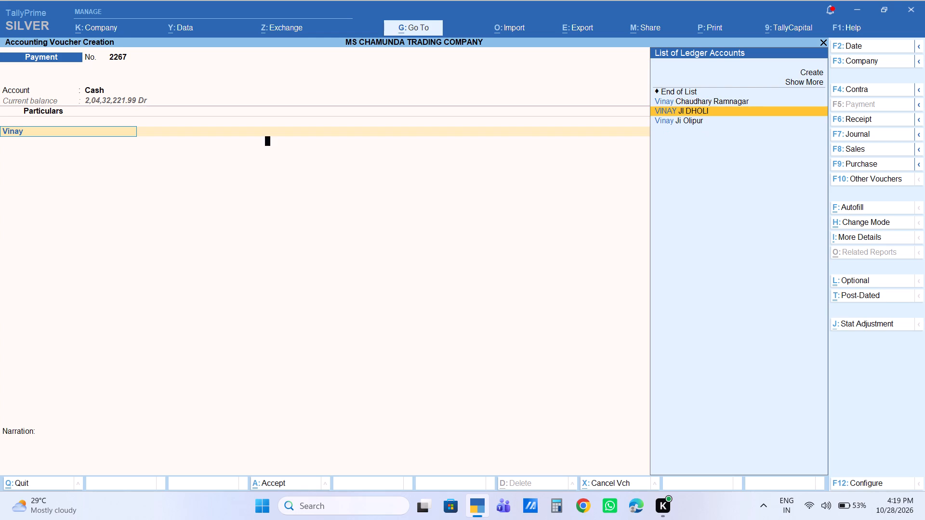
{"action": "key", "text": "Return"}
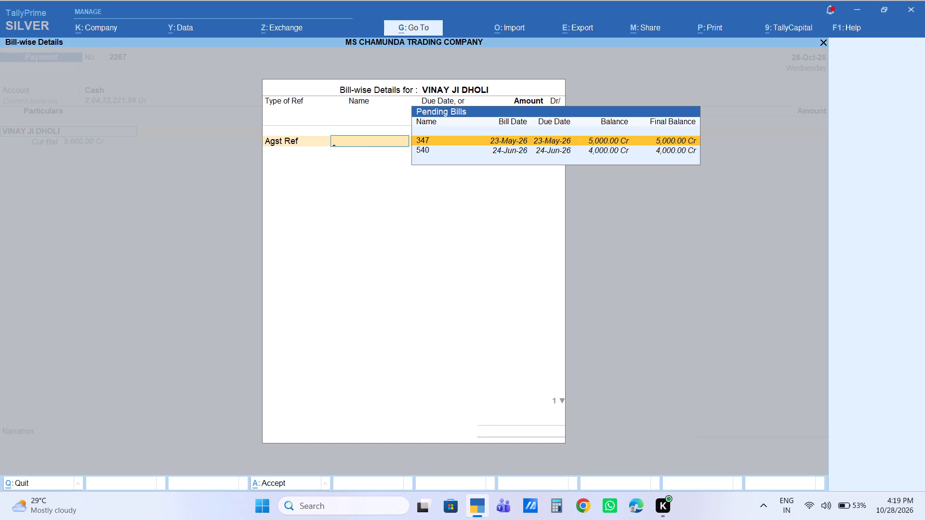
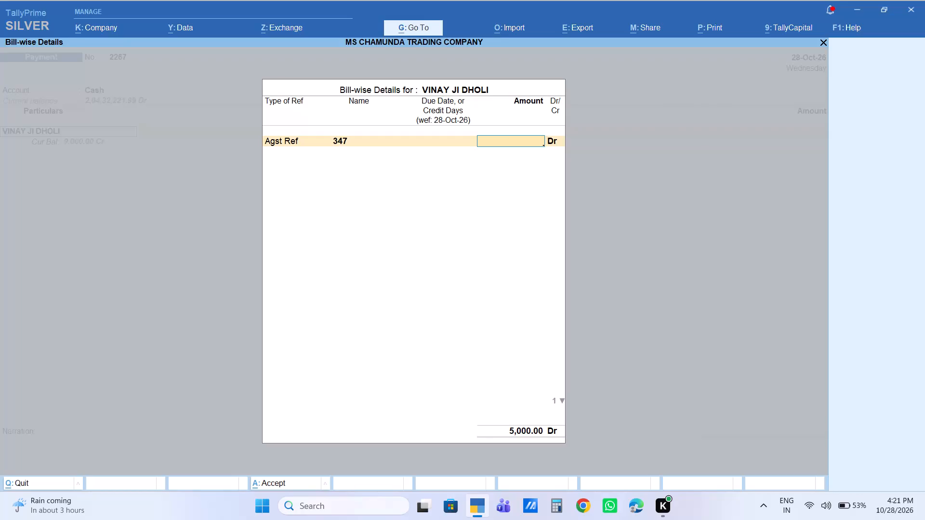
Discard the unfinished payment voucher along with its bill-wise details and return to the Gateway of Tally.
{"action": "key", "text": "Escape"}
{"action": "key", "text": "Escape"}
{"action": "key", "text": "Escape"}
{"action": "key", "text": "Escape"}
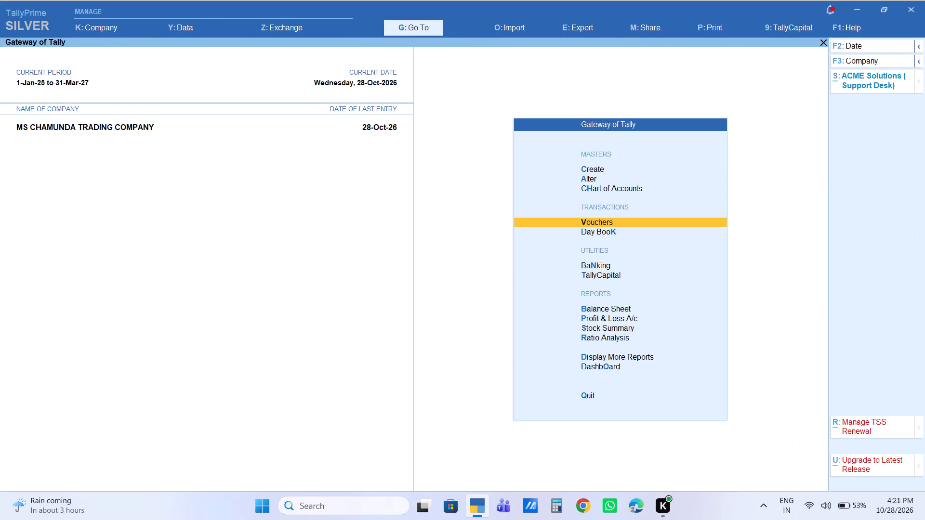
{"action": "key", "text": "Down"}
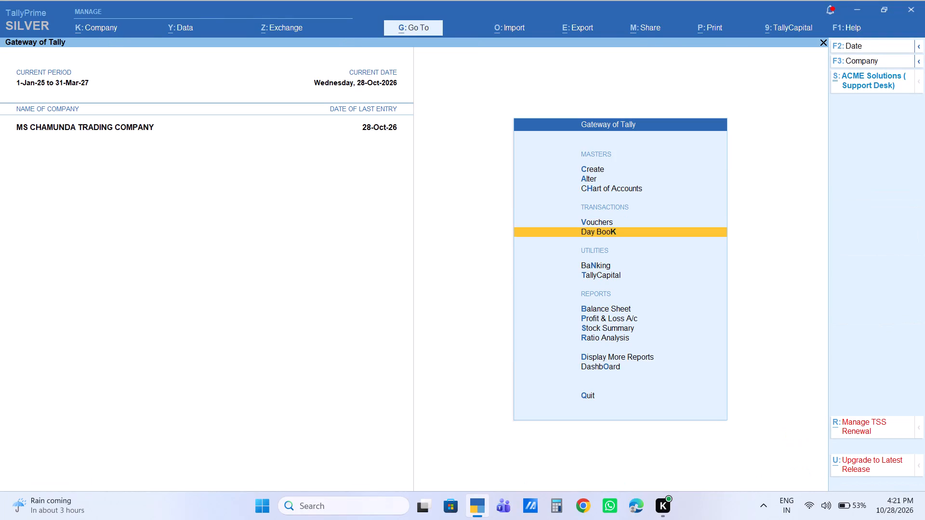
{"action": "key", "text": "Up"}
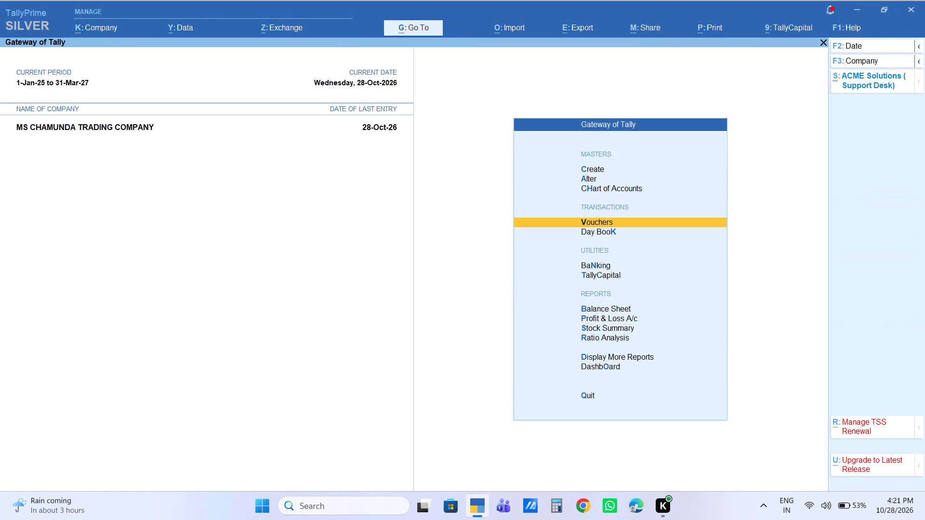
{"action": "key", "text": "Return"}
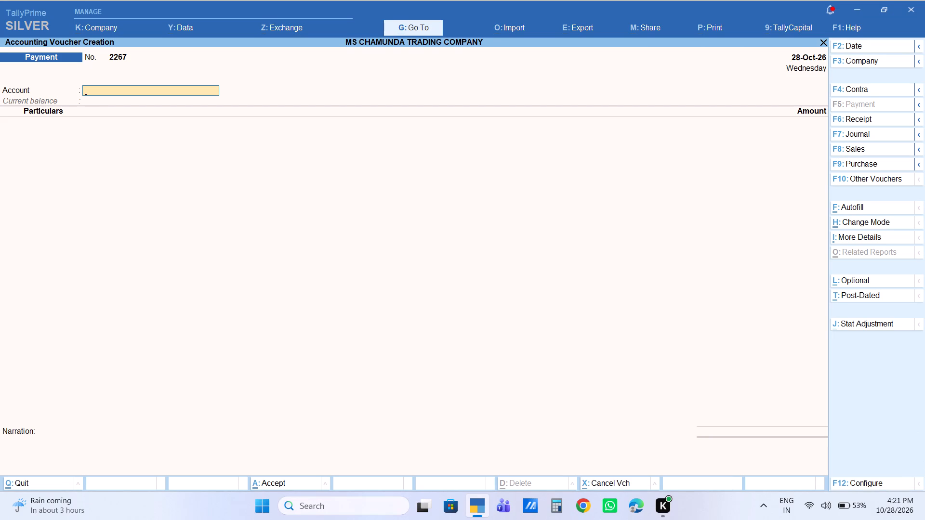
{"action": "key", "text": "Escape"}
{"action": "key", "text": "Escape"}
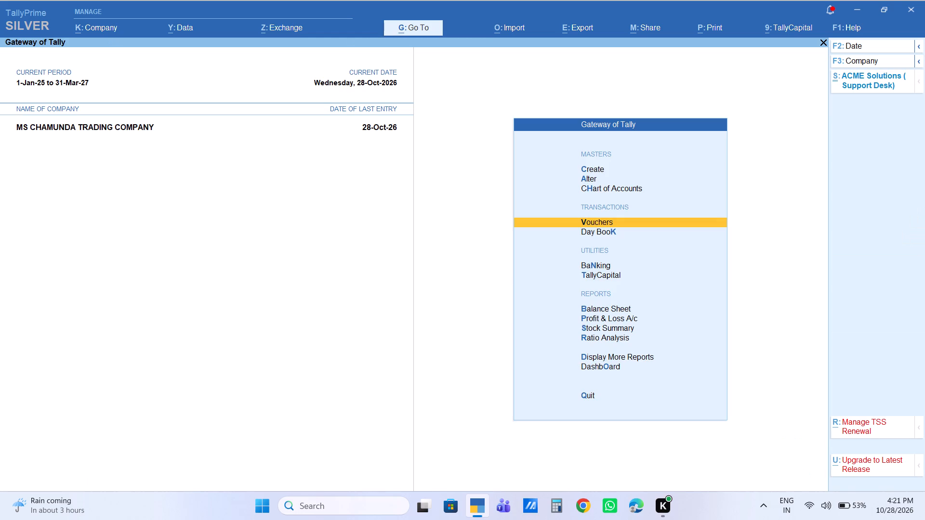
Open the Day Book for 28-Oct-26 and examine the items, quantities and rates in sales voucher 11160.
{"action": "key", "text": "Down"}
{"action": "key", "text": "Return"}
{"action": "key", "text": "Down"}
{"action": "key", "text": "Down"}
{"action": "key", "text": "Down"}
{"action": "key", "text": "Down"}
{"action": "key", "text": "Down"}
{"action": "key", "text": "Down"}
{"action": "key", "text": "Down"}
{"action": "key", "text": "Down"}
{"action": "key", "text": "Down"}
{"action": "key", "text": "Down"}
{"action": "key", "text": "Down"}
{"action": "key", "text": "Down"}
{"action": "key", "text": "Down"}
{"action": "key", "text": "Down"}
{"action": "key", "text": "Down"}
{"action": "key", "text": "Down"}
{"action": "key", "text": "Down"}
{"action": "key", "text": "Down"}
{"action": "key", "text": "Down"}
{"action": "key", "text": "Down"}
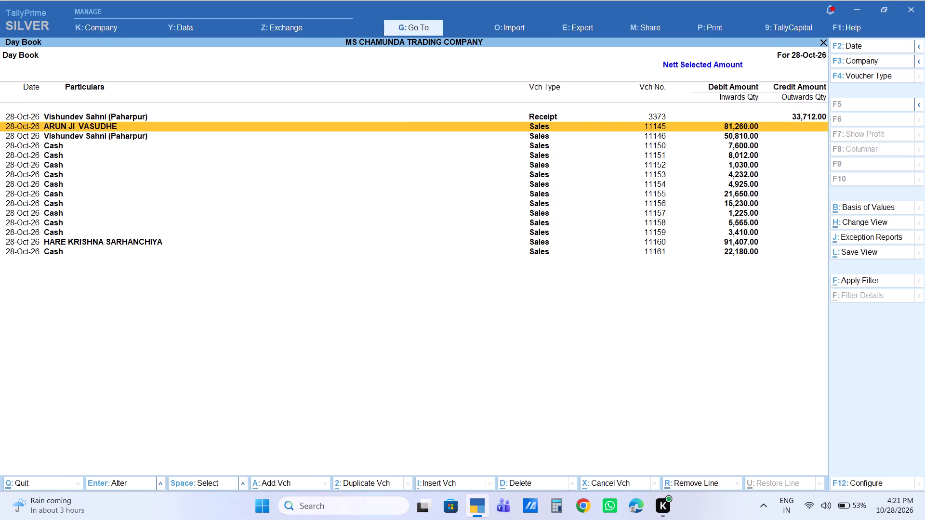
{"action": "key", "text": "Up"}
{"action": "key", "text": "Return"}
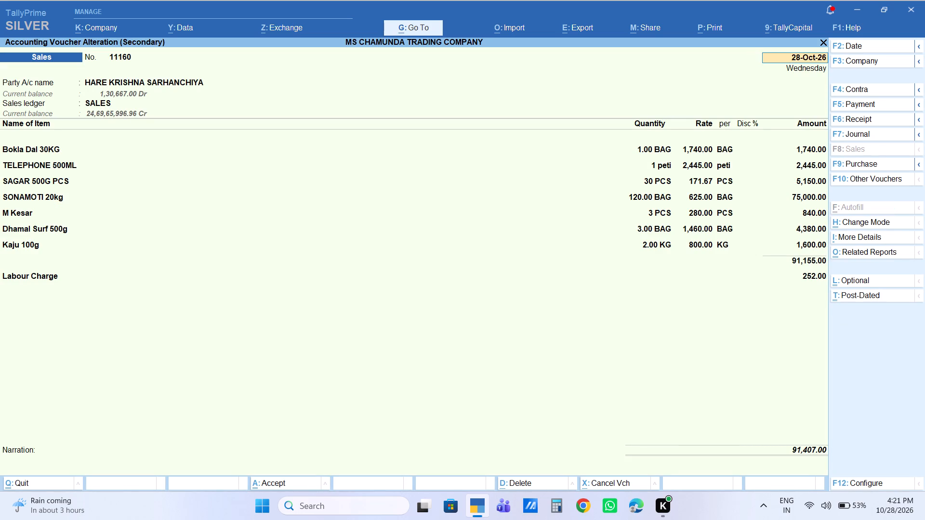
{"action": "key", "text": "Escape"}
{"action": "key", "text": "Escape"}
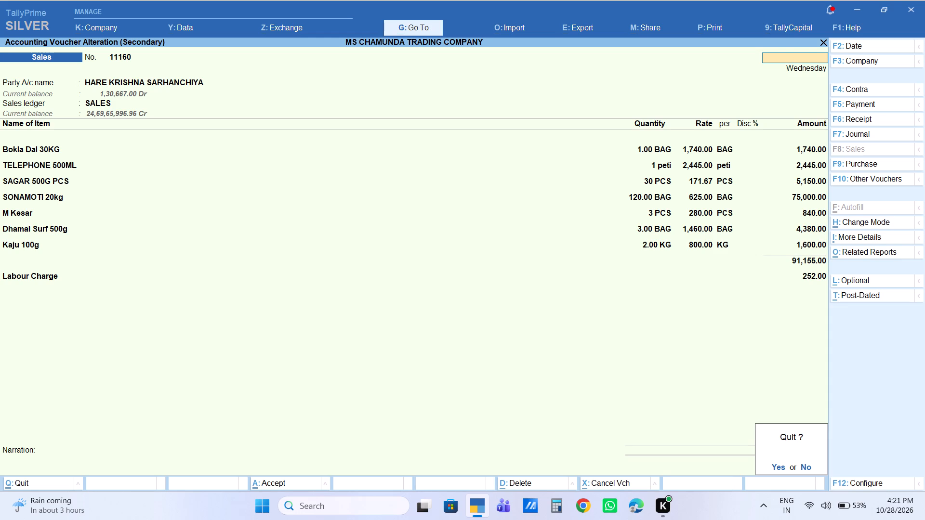
{"action": "key", "text": "Escape"}
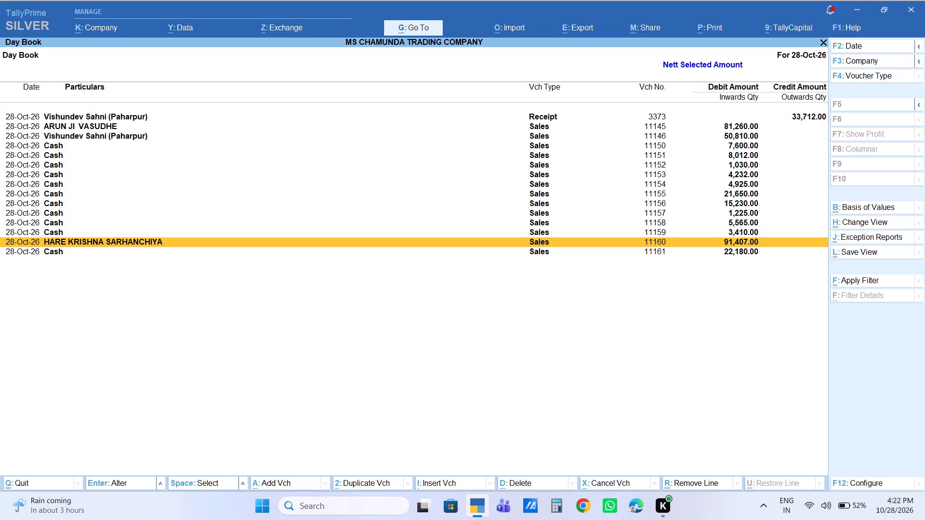
Look through the vouchers listed in the Day Book for 28-Oct-26, and close the report.
{"action": "key", "text": "Down"}
{"action": "key", "text": "Down"}
{"action": "key", "text": "Up"}
{"action": "key", "text": "Up"}
{"action": "key", "text": "Up"}
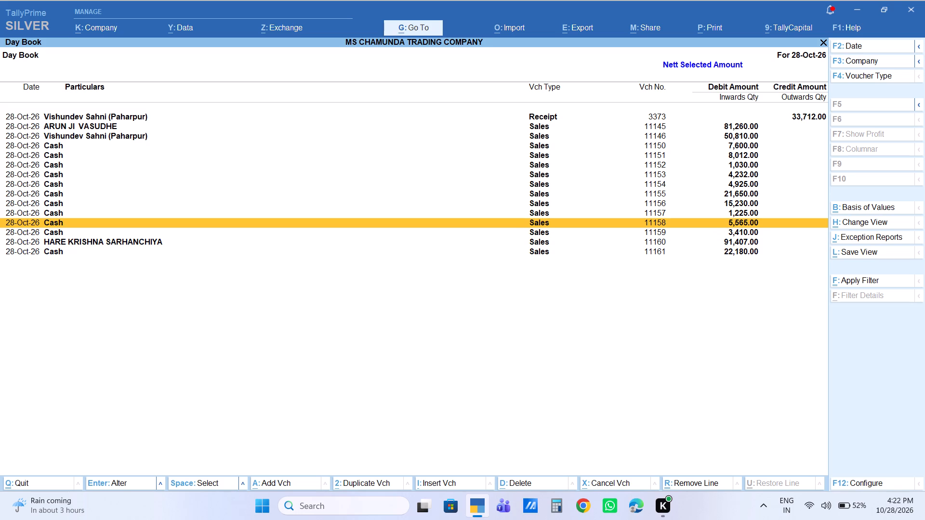
{"action": "key", "text": "Up"}
{"action": "key", "text": "Up"}
{"action": "key", "text": "Up"}
{"action": "key", "text": "Up"}
{"action": "key", "text": "Up"}
{"action": "key", "text": "Up"}
{"action": "key", "text": "Up"}
{"action": "key", "text": "Up"}
{"action": "key", "text": "Up"}
{"action": "key", "text": "Up"}
{"action": "key", "text": "Up"}
{"action": "key", "text": "Up"}
{"action": "key", "text": "Up"}
{"action": "key", "text": "Up"}
{"action": "key", "text": "Up"}
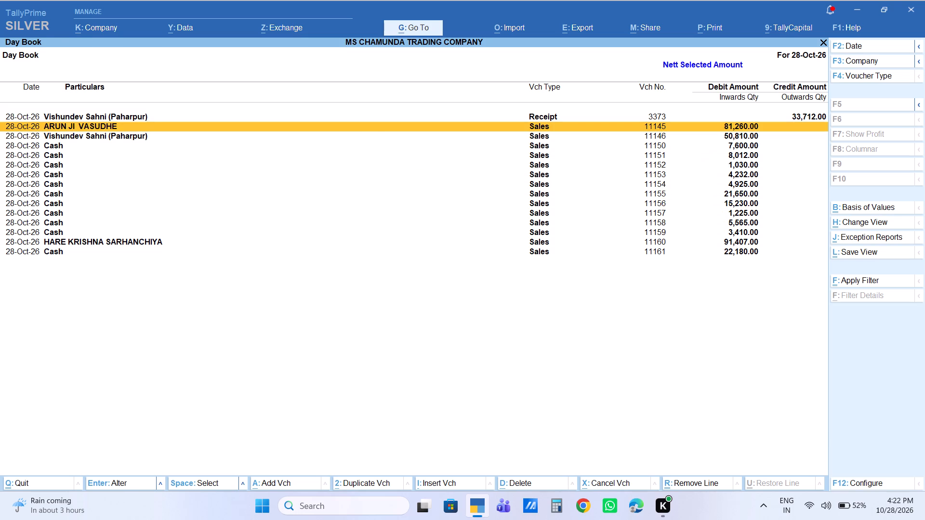
{"action": "key", "text": "Escape"}
{"action": "key", "text": "Up"}
{"action": "key", "text": "Return"}
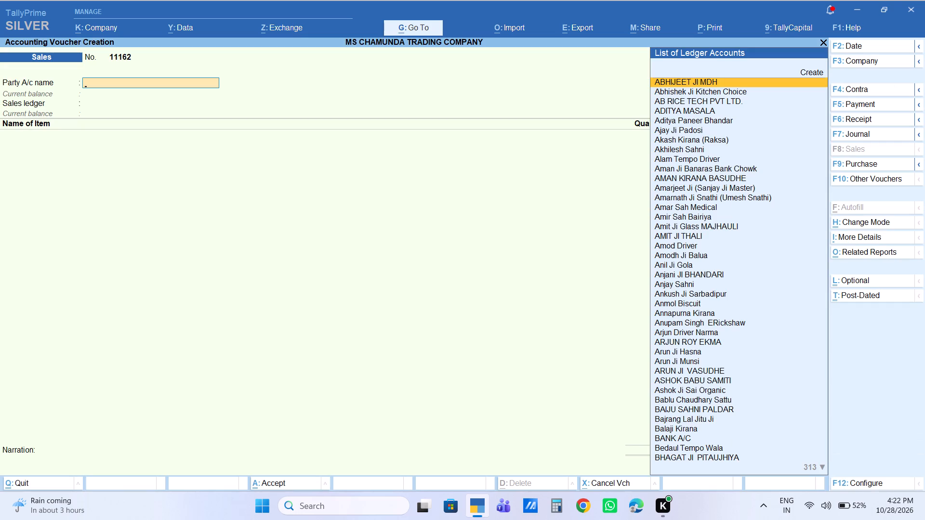
{"action": "type", "text": "rakes"}
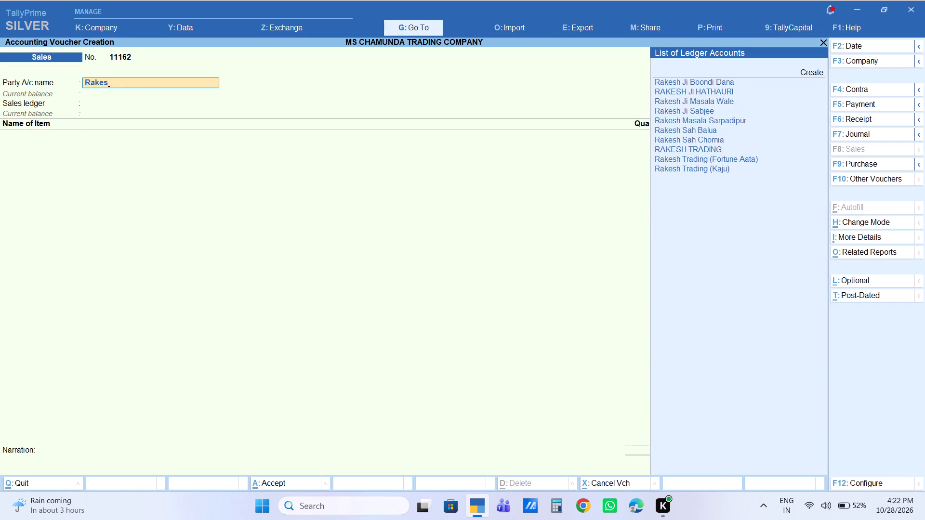
{"action": "key", "text": "Down"}
{"action": "key", "text": "Down"}
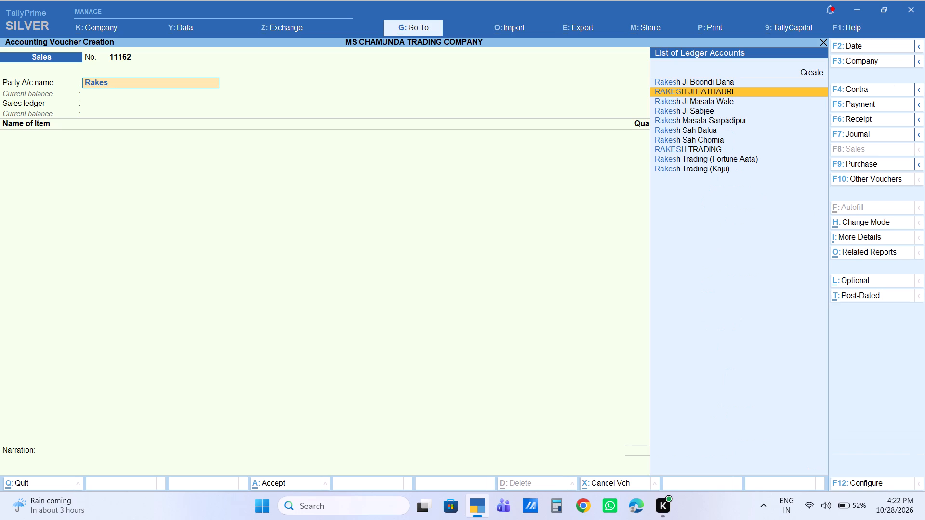
{"action": "key", "text": "Return"}
{"action": "key", "text": "Return"}
{"action": "key", "text": "Return"}
{"action": "key", "text": "Return"}
{"action": "key", "text": "Return"}
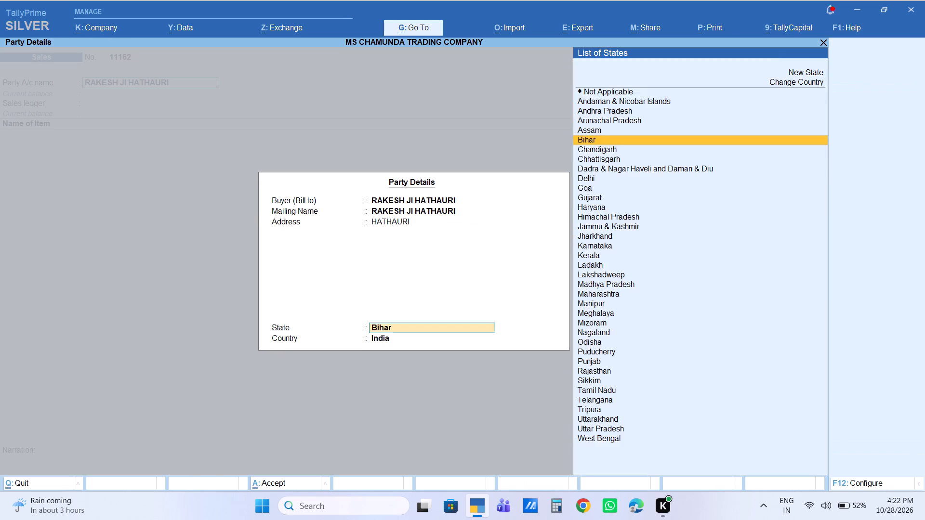
{"action": "key", "text": "Return"}
{"action": "key", "text": "Return"}
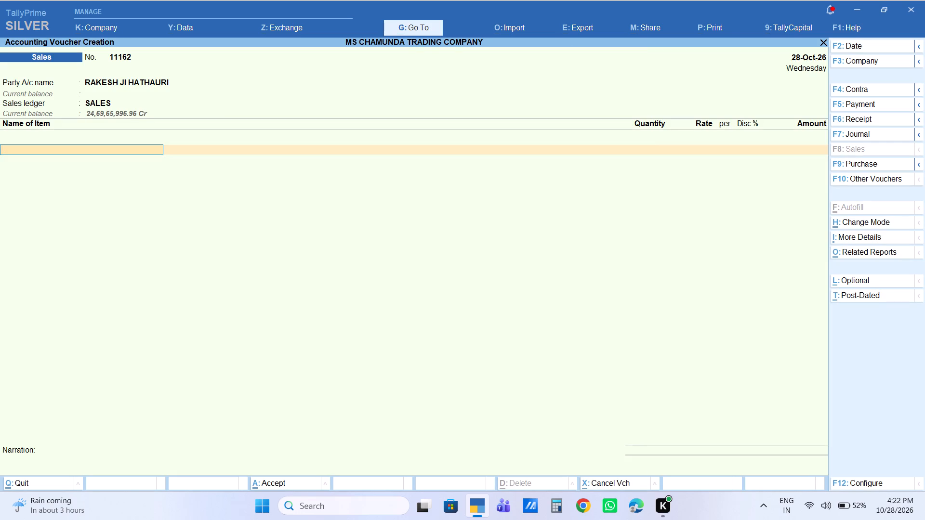
Add the stock item CHINI SF 50kg to the sales voucher with 10 bags at a rate of 3,000.
{"action": "type", "text": "sf"}
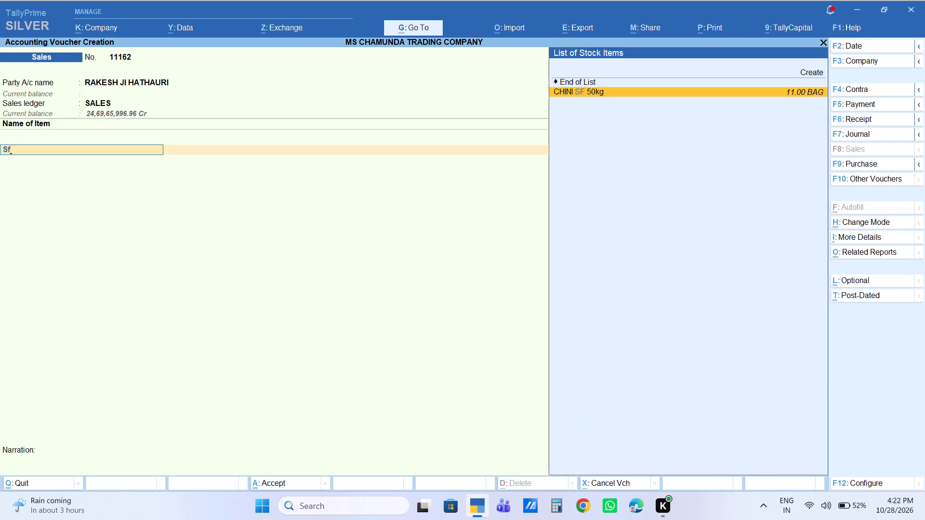
{"action": "key", "text": "Return"}
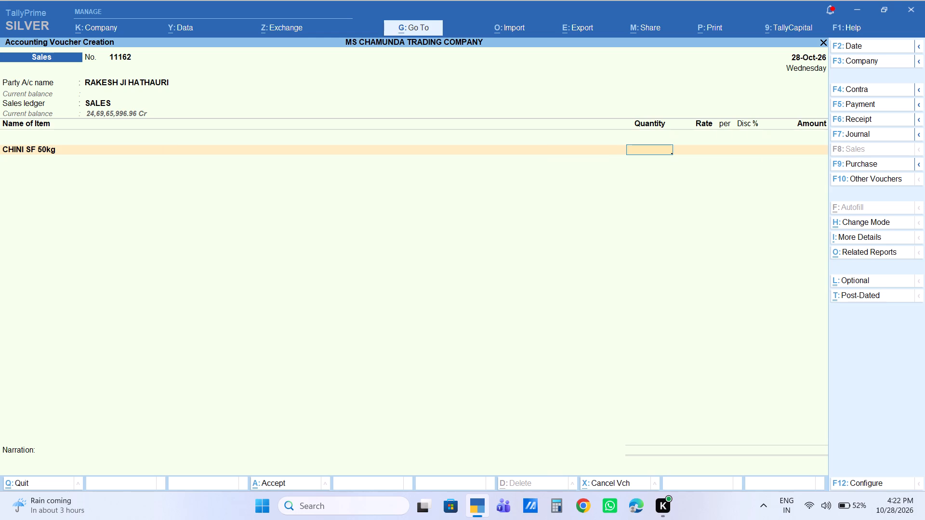
{"action": "type", "text": "10"}
{"action": "key", "text": "Return"}
{"action": "key", "text": "Return"}
{"action": "key", "text": "Return"}
{"action": "key", "text": "Return"}
{"action": "key", "text": "Return"}
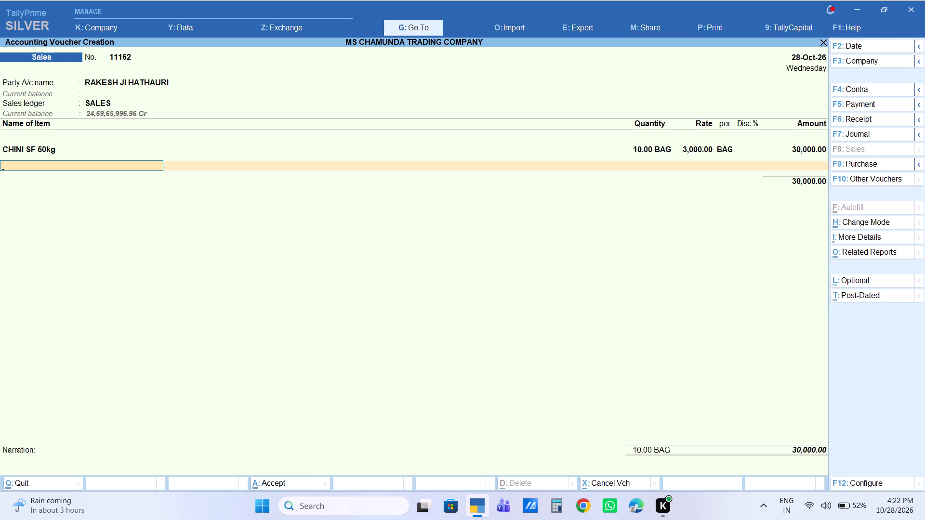
Add the stock item MAIDA LV with 5 bags at a rate of 1,580.
{"action": "type", "text": "maida"}
{"action": "key", "text": "Down"}
{"action": "key", "text": "Down"}
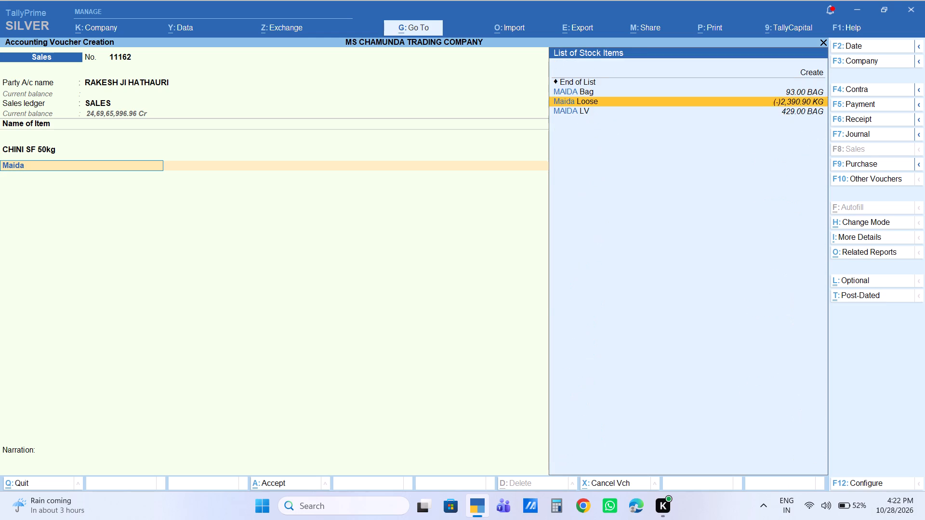
{"action": "key", "text": "Down"}
{"action": "key", "text": "Return"}
{"action": "key", "text": "5"}
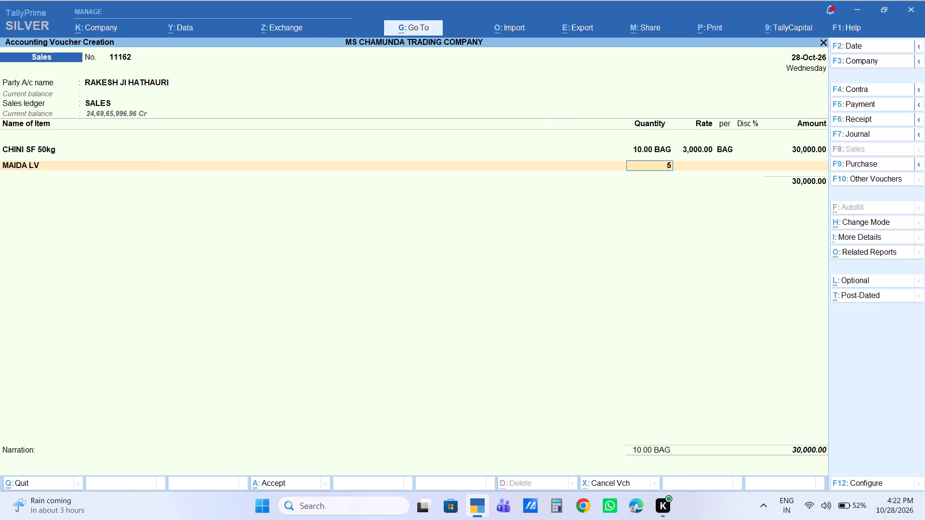
{"action": "key", "text": "Return"}
{"action": "type", "text": "1580"}
{"action": "key", "text": "Return"}
{"action": "key", "text": "Return"}
{"action": "key", "text": "Return"}
{"action": "key", "text": "Return"}
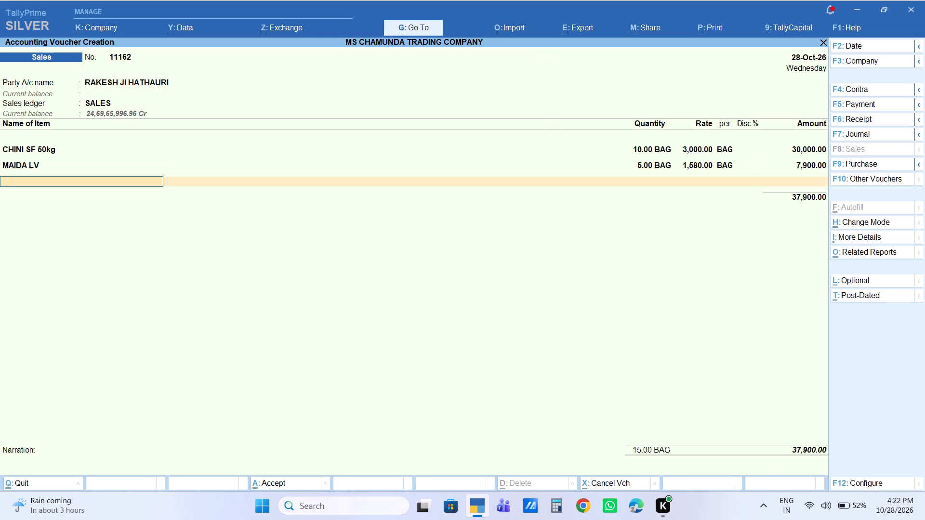
Add the stock item BADAM (MP) with 10 kg at a rate of 140.
{"action": "type", "text": "bada"}
{"action": "key", "text": "Down"}
{"action": "key", "text": "Down"}
{"action": "key", "text": "Down"}
{"action": "key", "text": "Down"}
{"action": "key", "text": "Down"}
{"action": "key", "text": "Down"}
{"action": "key", "text": "Down"}
{"action": "key", "text": "Down"}
{"action": "key", "text": "Down"}
{"action": "key", "text": "Down"}
{"action": "key", "text": "Up"}
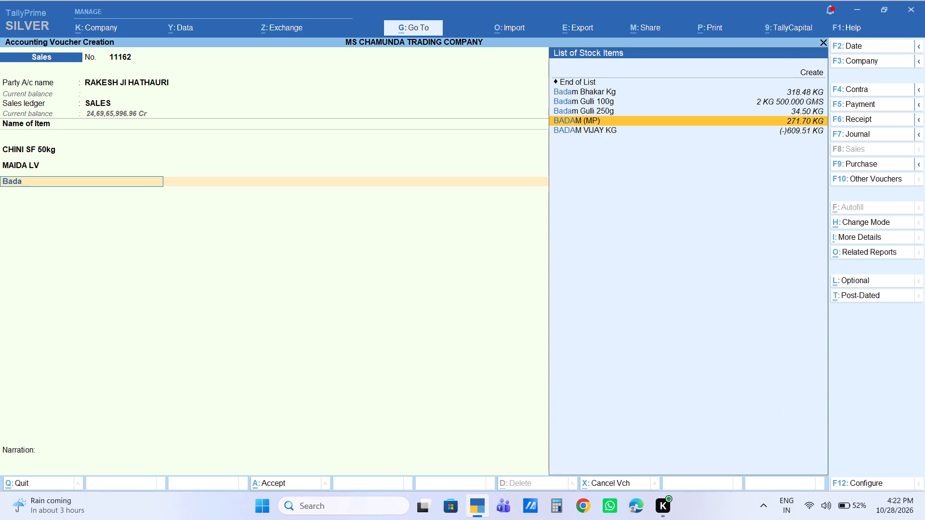
{"action": "key", "text": "Return"}
{"action": "type", "text": "10"}
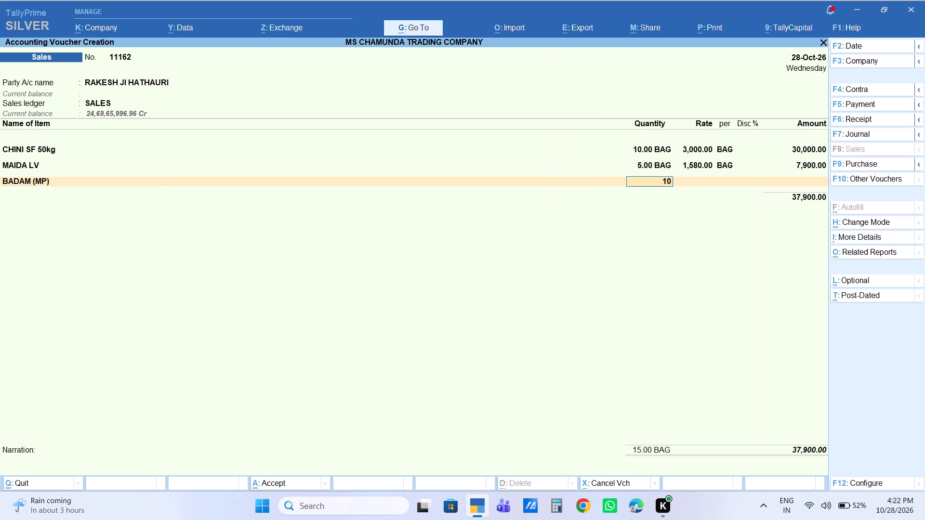
{"action": "key", "text": "Return"}
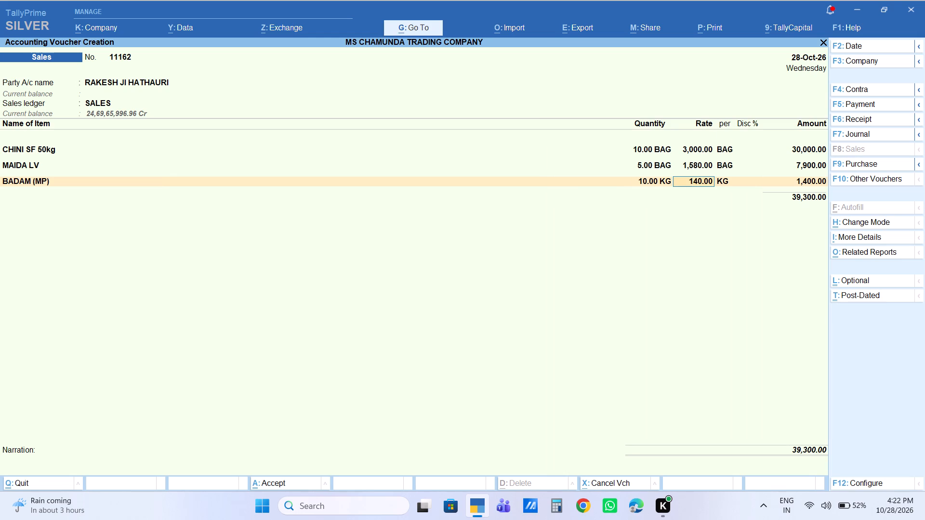
{"action": "key", "text": "Return"}
{"action": "key", "text": "Return"}
{"action": "key", "text": "Return"}
{"action": "key", "text": "Return"}
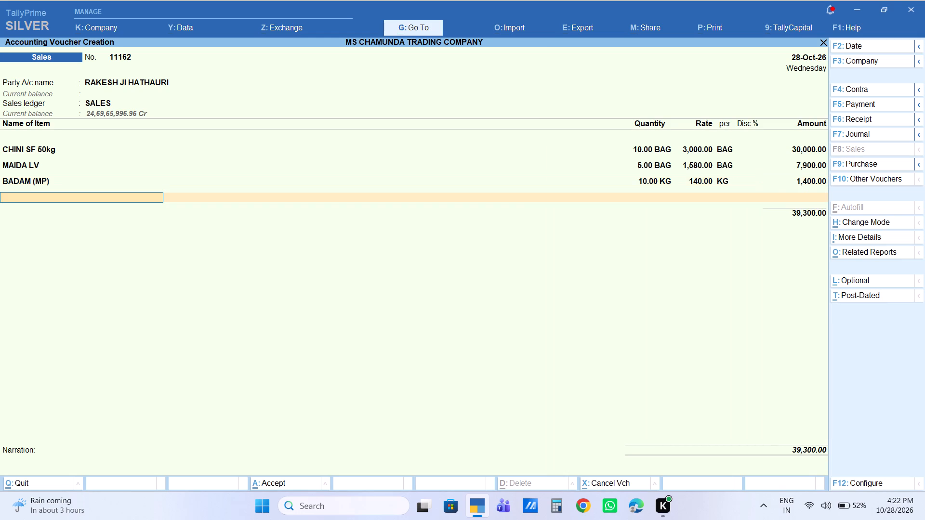
Add the stock item HATHI 1L with 5 peti at a rate of 3,080.
{"action": "type", "text": "hathi1"}
{"action": "key", "text": "Return"}
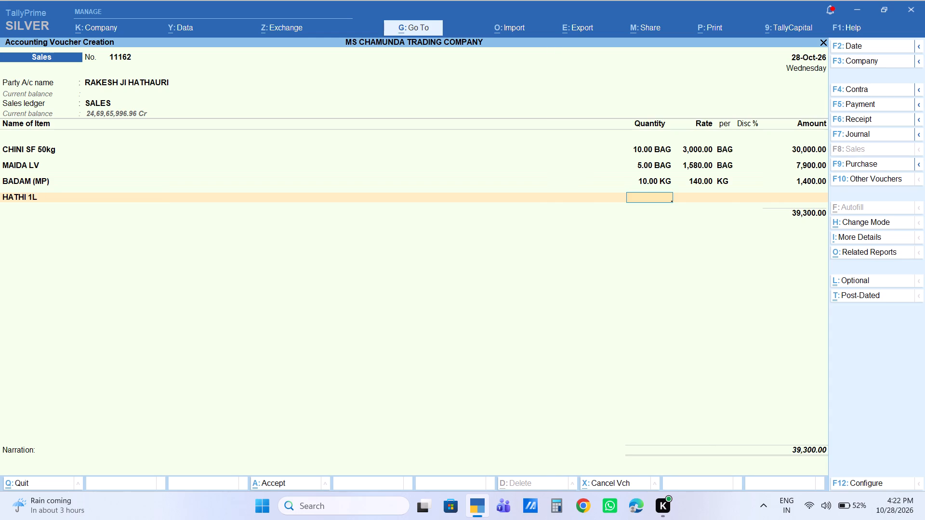
{"action": "key", "text": "5"}
{"action": "key", "text": "Return"}
{"action": "type", "text": "3080"}
{"action": "key", "text": "Return"}
{"action": "key", "text": "Return"}
{"action": "key", "text": "Return"}
{"action": "key", "text": "Return"}
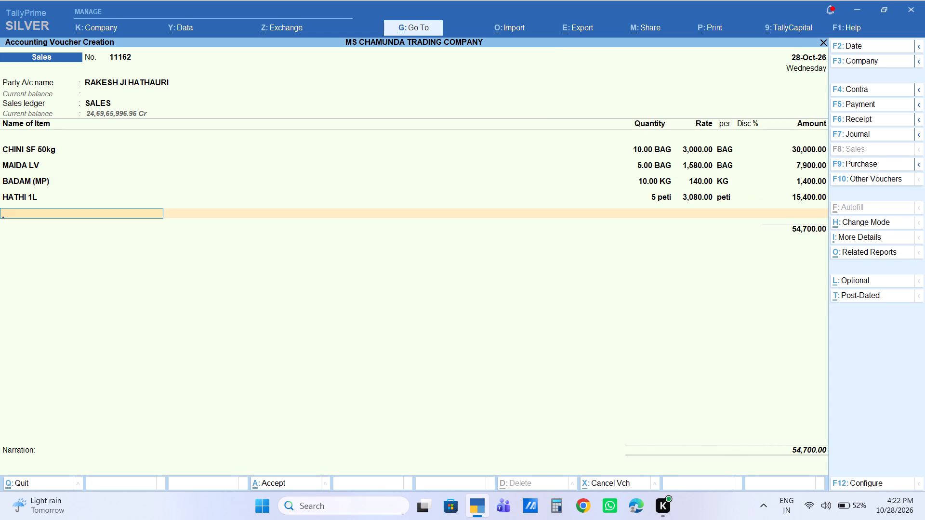
Add the stock item HATHI 500ML with 3 peti at a rate of 3,530.
{"action": "type", "text": "hathi50"}
{"action": "key", "text": "Return"}
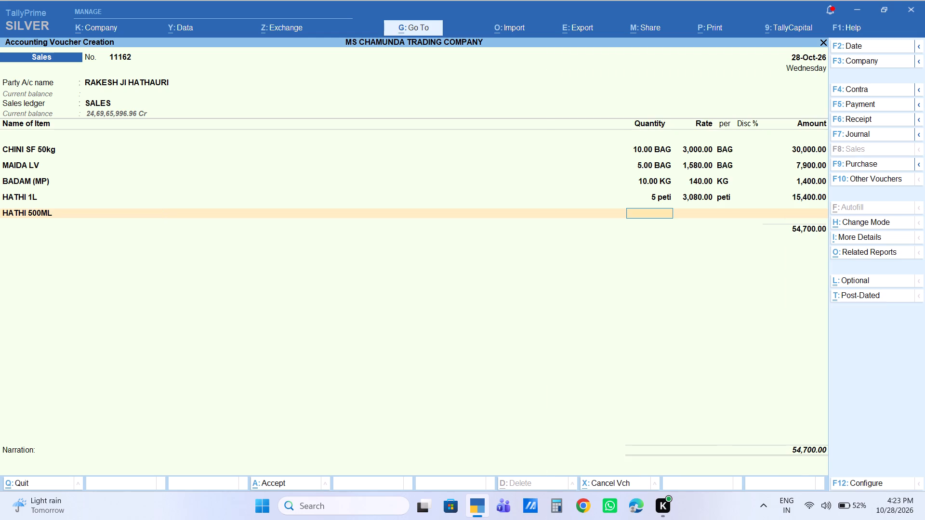
{"action": "key", "text": "3"}
{"action": "key", "text": "Return"}
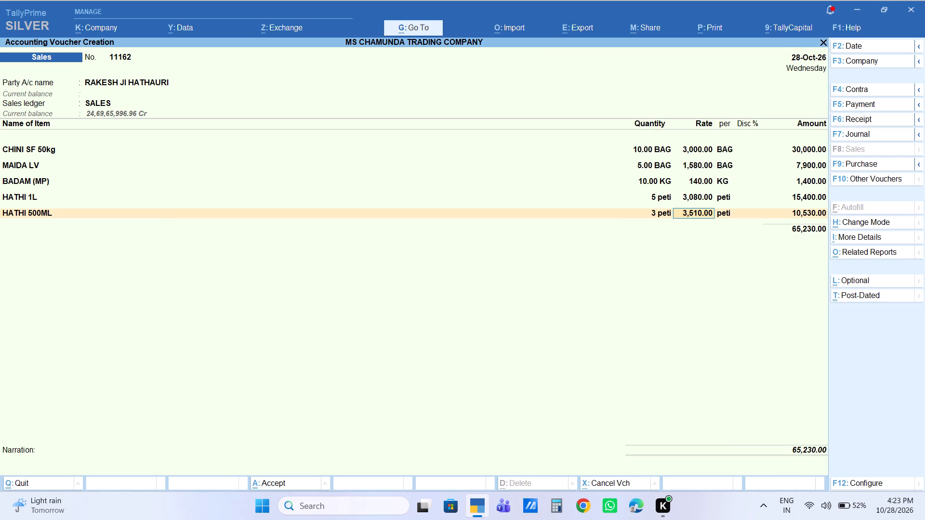
{"action": "type", "text": "3530"}
{"action": "key", "text": "Return"}
{"action": "key", "text": "Return"}
{"action": "key", "text": "Return"}
{"action": "key", "text": "Return"}
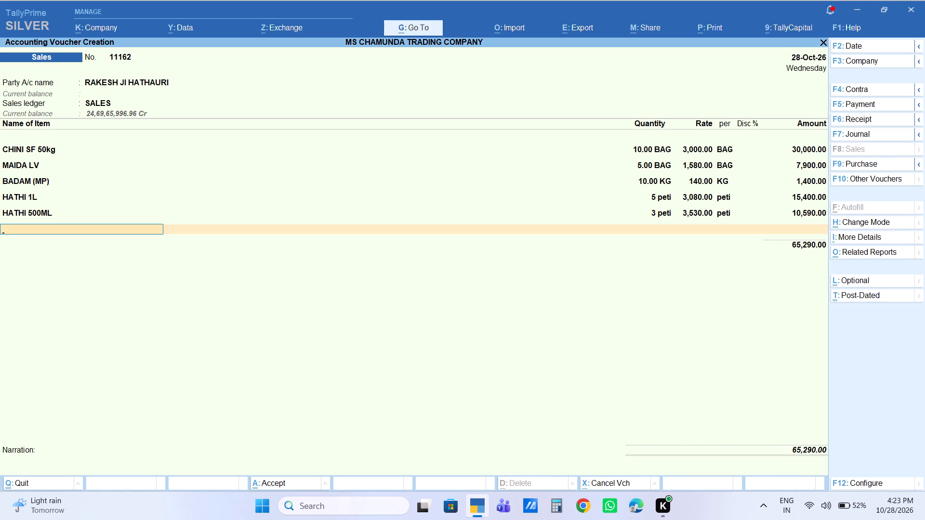
Add the stock item SALONI 500ML PETI with 3 peti at a rate of 3,530.
{"action": "type", "text": "saloni500"}
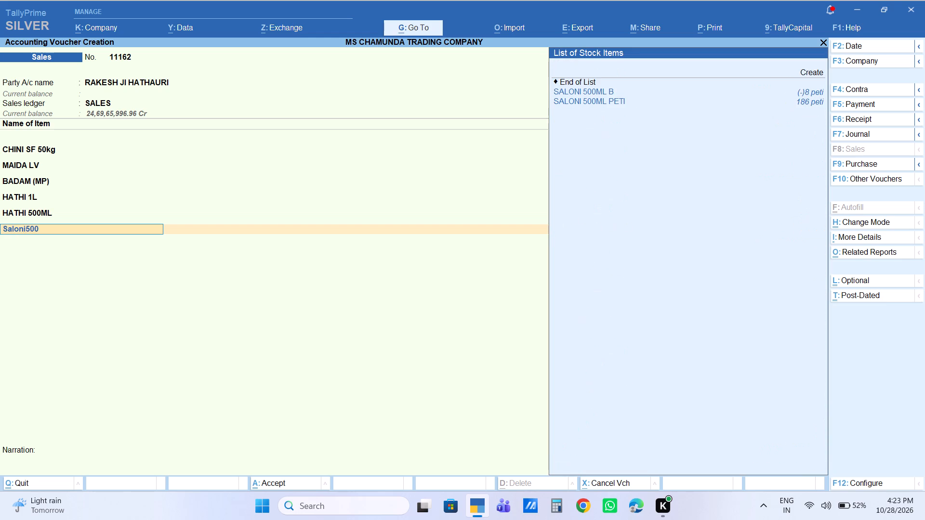
{"action": "key", "text": "Down"}
{"action": "key", "text": "Down"}
{"action": "key", "text": "Return"}
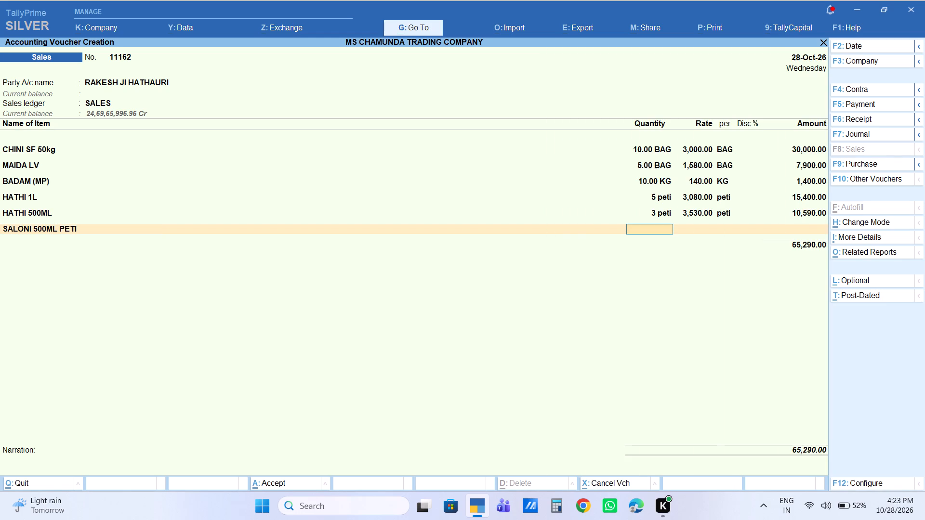
{"action": "key", "text": "3"}
{"action": "key", "text": "Return"}
{"action": "type", "text": "3530"}
{"action": "key", "text": "Return"}
{"action": "key", "text": "Return"}
{"action": "key", "text": "Return"}
{"action": "key", "text": "Return"}
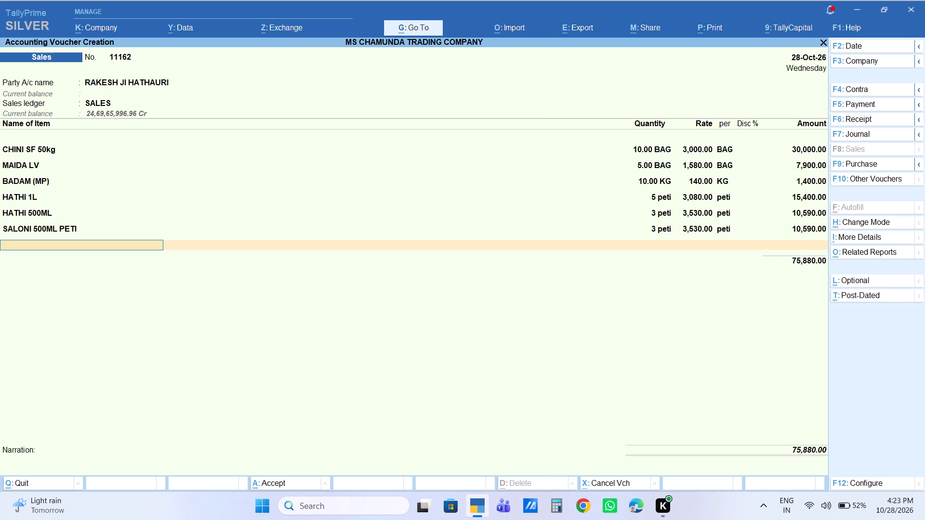
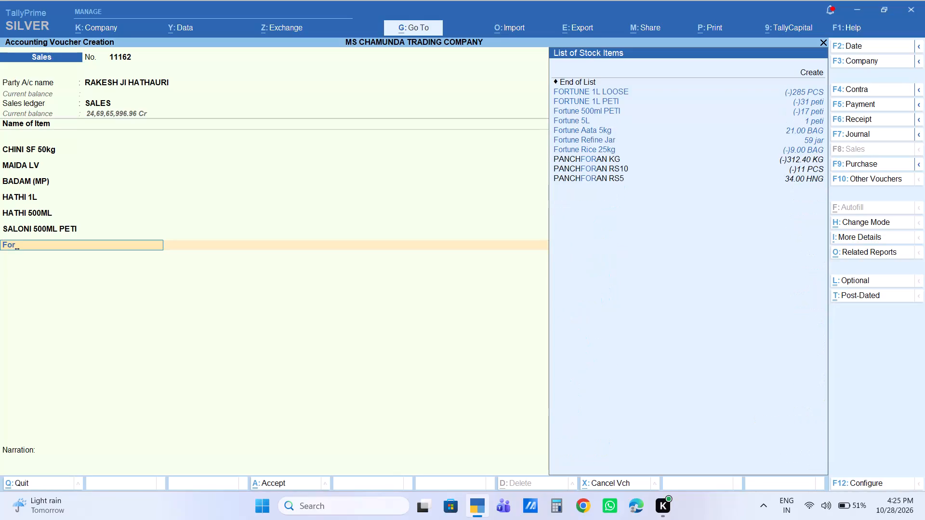
Add the stock item FORTUNE 1L PETI with 10 peti at a rate of 2,640.
{"action": "key", "text": "Down"}
{"action": "key", "text": "Down"}
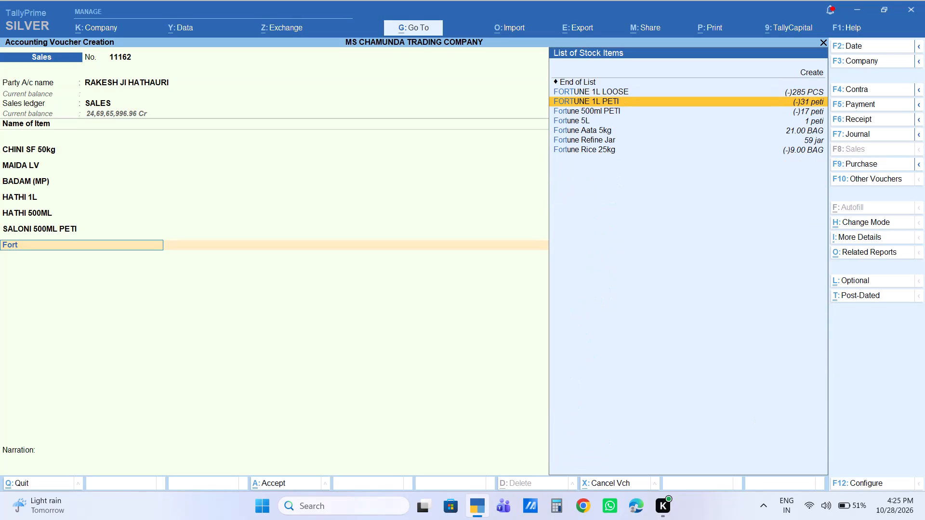
{"action": "key", "text": "Return"}
{"action": "type", "text": "10"}
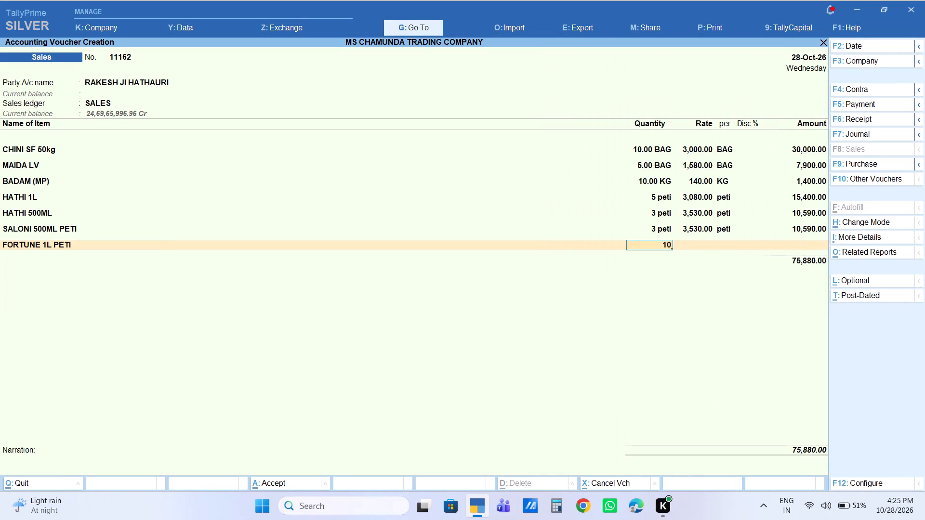
{"action": "key", "text": "Return"}
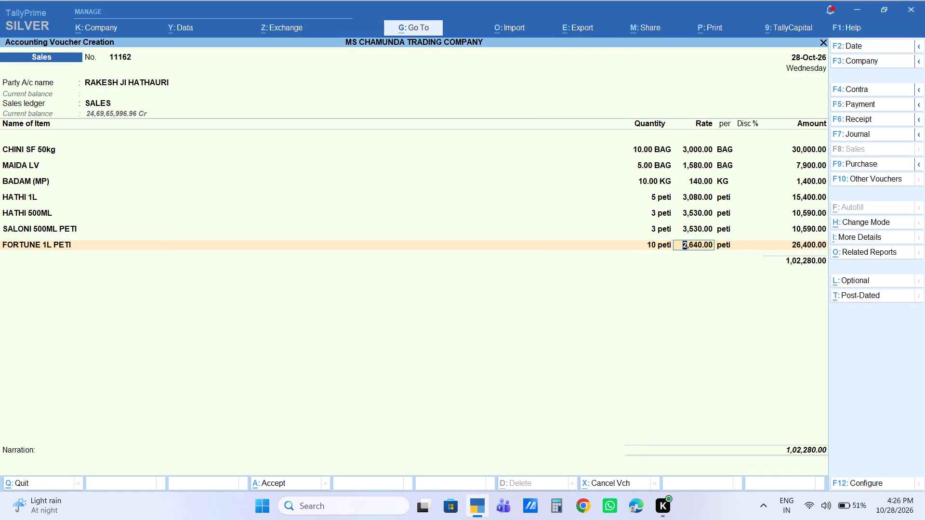
{"action": "key", "text": "Return"}
{"action": "key", "text": "Return"}
{"action": "key", "text": "Return"}
{"action": "key", "text": "Return"}
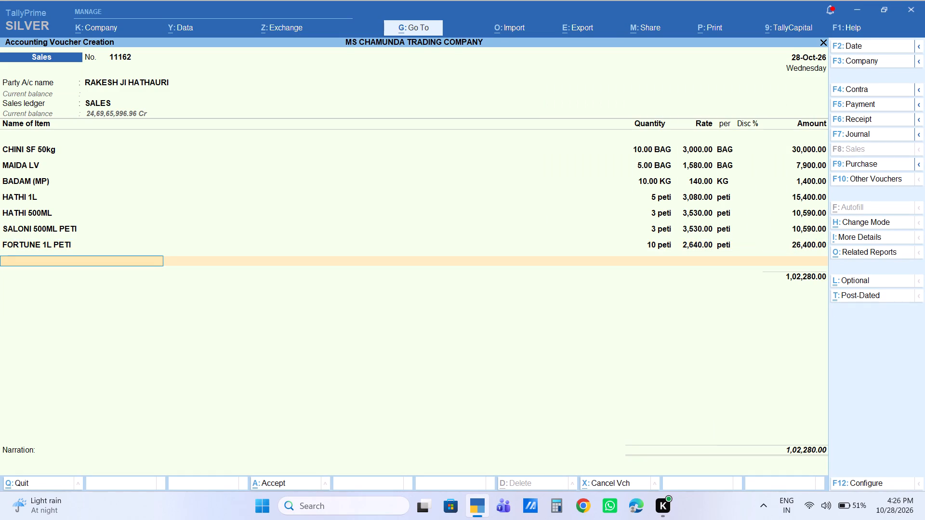
Add the stock item Fortune 500ml PETI with 2 peti at a rate of 2,040.
{"action": "type", "text": "fort"}
{"action": "key", "text": "Down"}
{"action": "key", "text": "Down"}
{"action": "key", "text": "Down"}
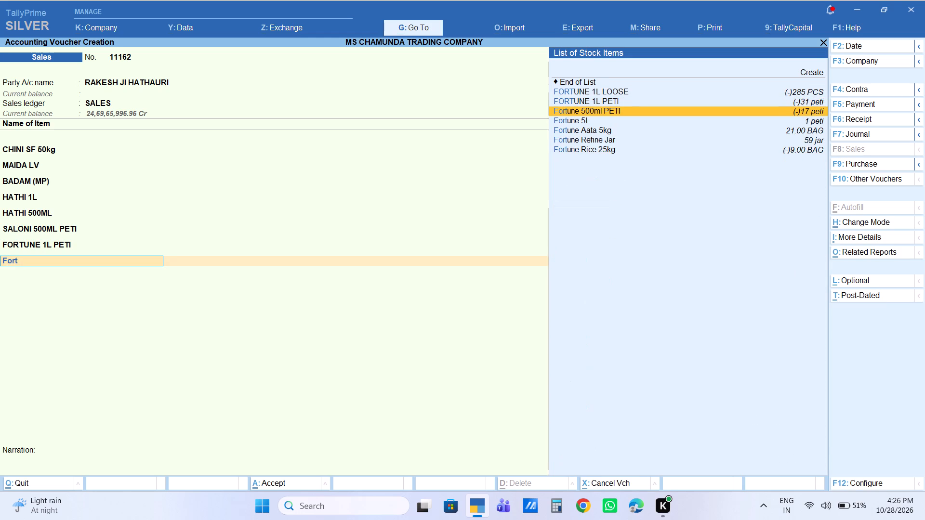
{"action": "key", "text": "Return"}
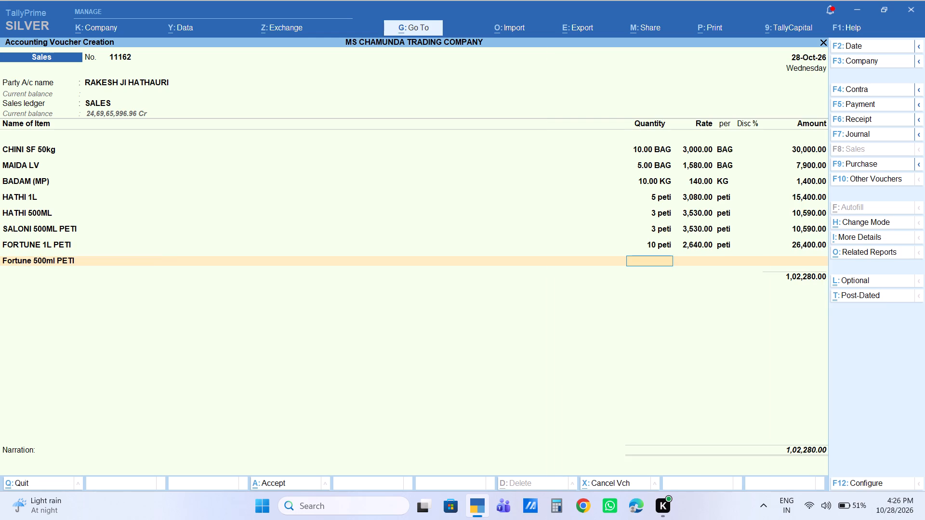
{"action": "key", "text": "2"}
{"action": "key", "text": "Return"}
{"action": "type", "text": "2040"}
{"action": "key", "text": "Return"}
{"action": "key", "text": "Return"}
{"action": "key", "text": "Return"}
{"action": "key", "text": "Return"}
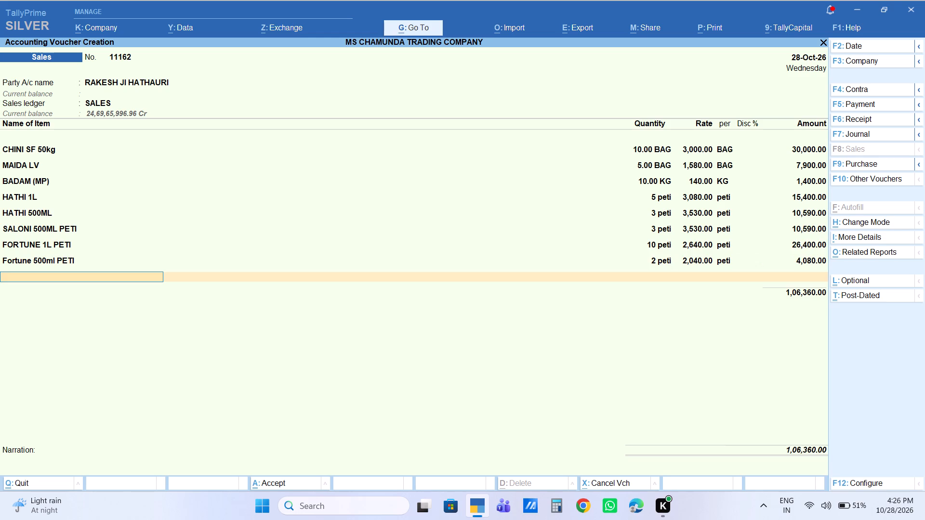
Add the stock item LB with 1 peti at a rate of 1,860.
{"action": "type", "text": "lb"}
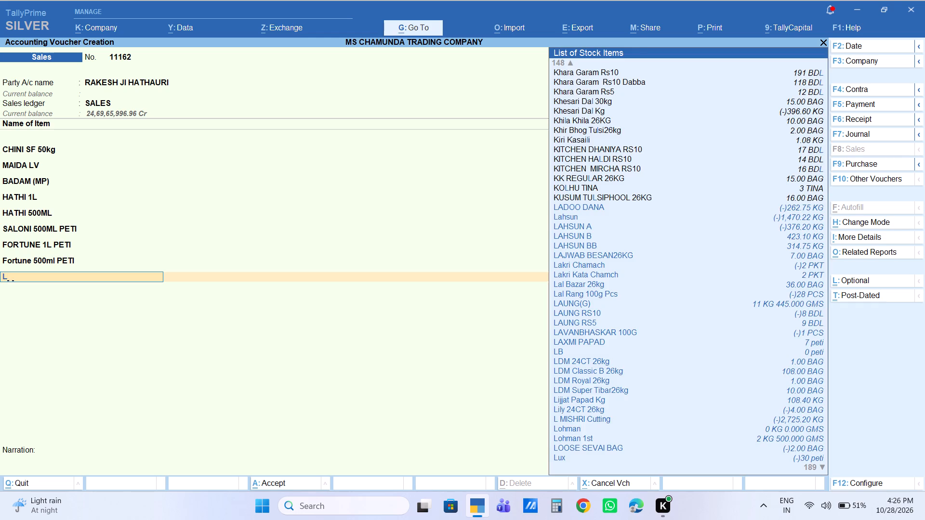
{"action": "key", "text": "Return"}
{"action": "key", "text": "1"}
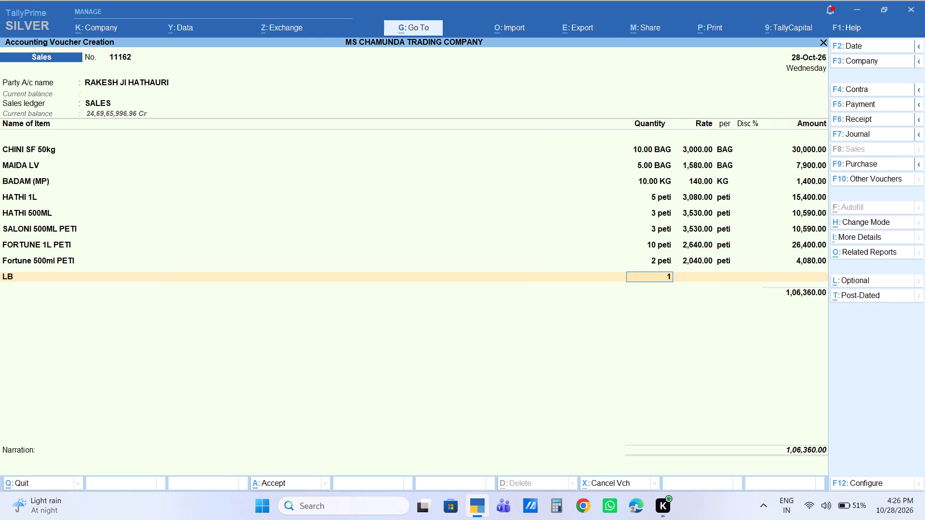
{"action": "key", "text": "Return"}
{"action": "key", "text": "Return"}
{"action": "key", "text": "Return"}
{"action": "key", "text": "Return"}
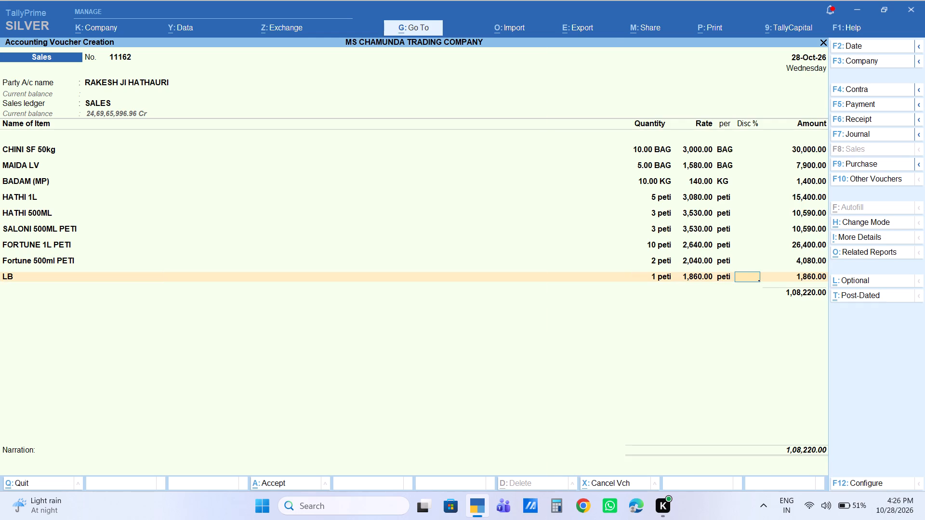
{"action": "key", "text": "Return"}
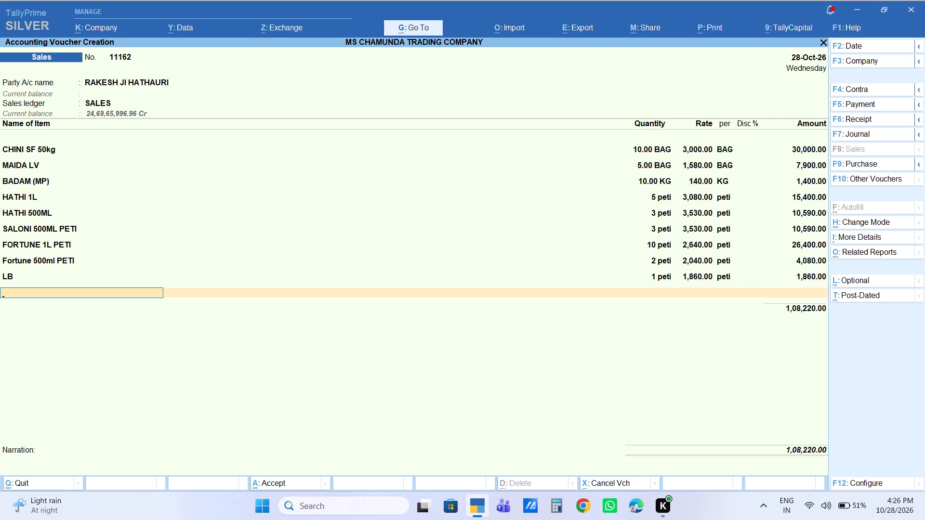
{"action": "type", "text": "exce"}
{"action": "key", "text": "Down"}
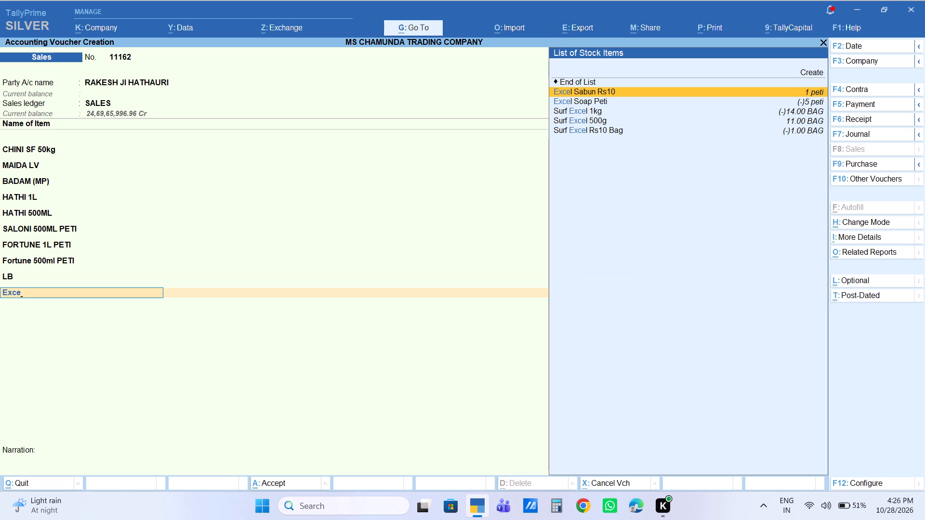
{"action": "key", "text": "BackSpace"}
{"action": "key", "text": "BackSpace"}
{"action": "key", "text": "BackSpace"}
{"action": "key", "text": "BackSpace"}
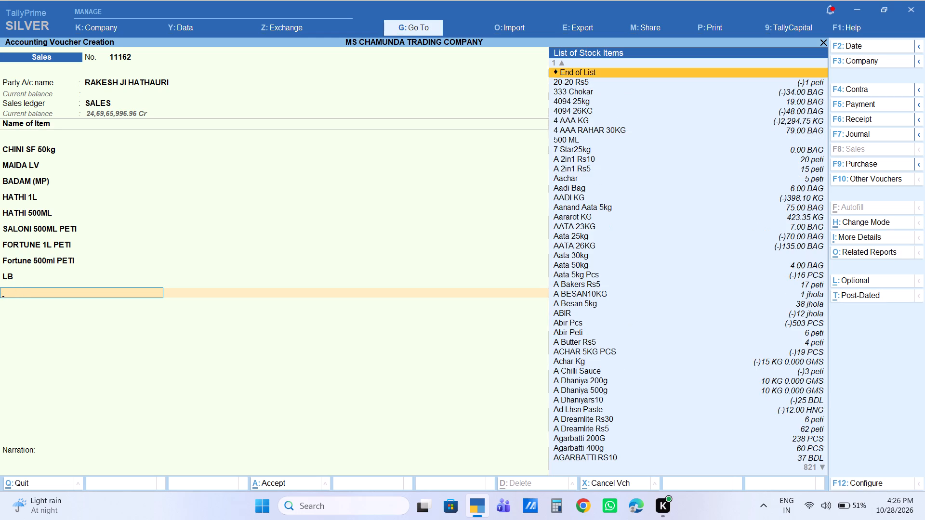
Add the stock item Lux with 1 peti at a rate of 1,860.
{"action": "type", "text": "lux"}
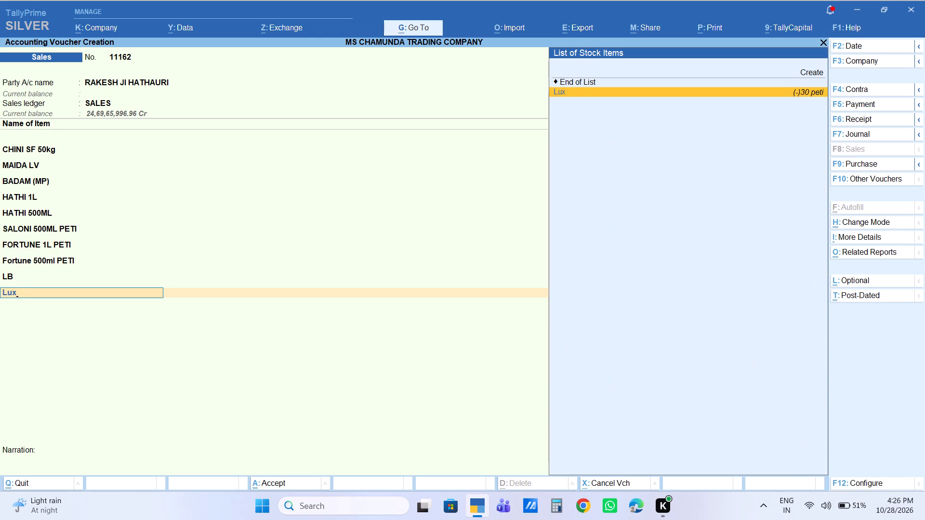
{"action": "key", "text": "Return"}
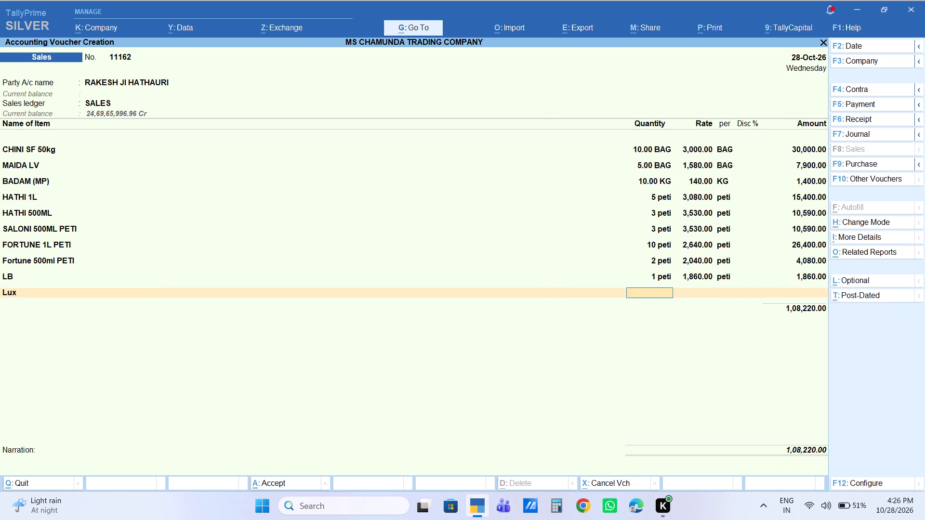
{"action": "key", "text": "1"}
{"action": "key", "text": "Return"}
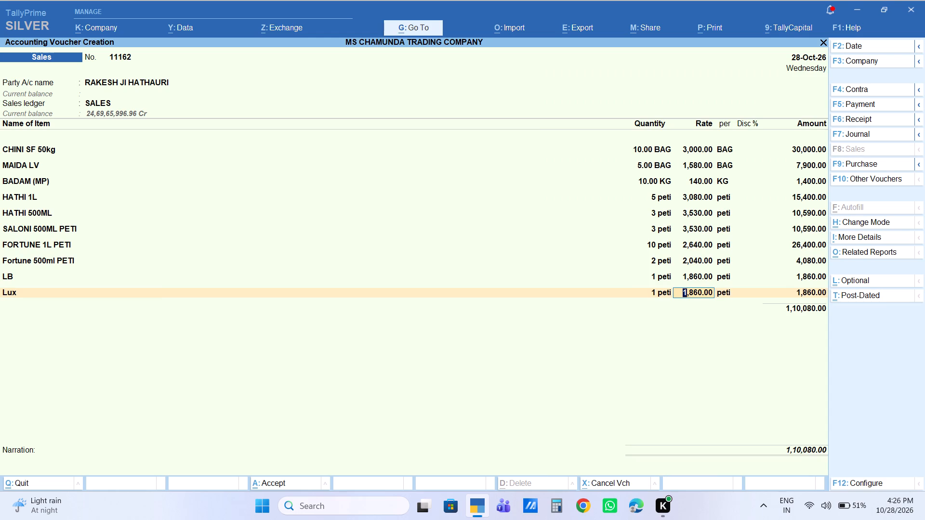
{"action": "key", "text": "Return"}
{"action": "key", "text": "Return"}
{"action": "key", "text": "Return"}
{"action": "key", "text": "Return"}
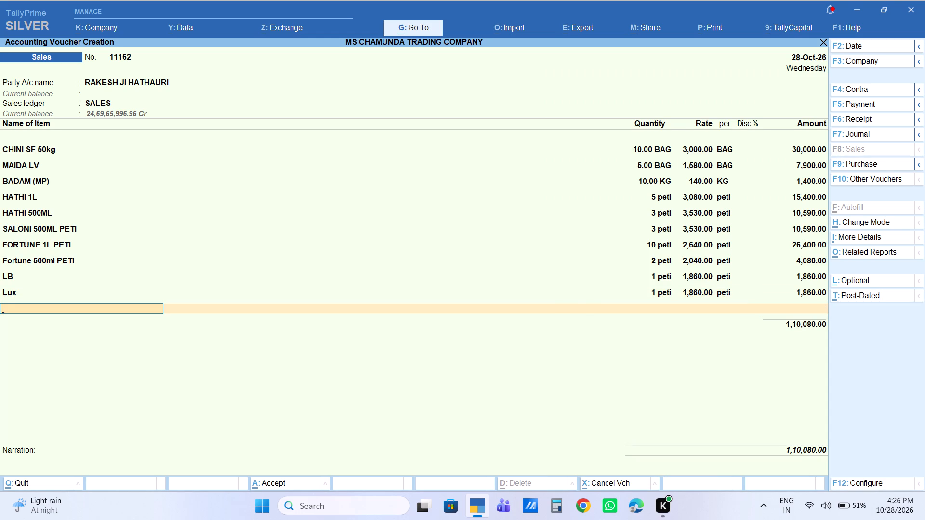
Add the stock item Excel Sabun Rs10 with 1 peti at a rate of 1,275.
{"action": "type", "text": "exce"}
{"action": "key", "text": "Down"}
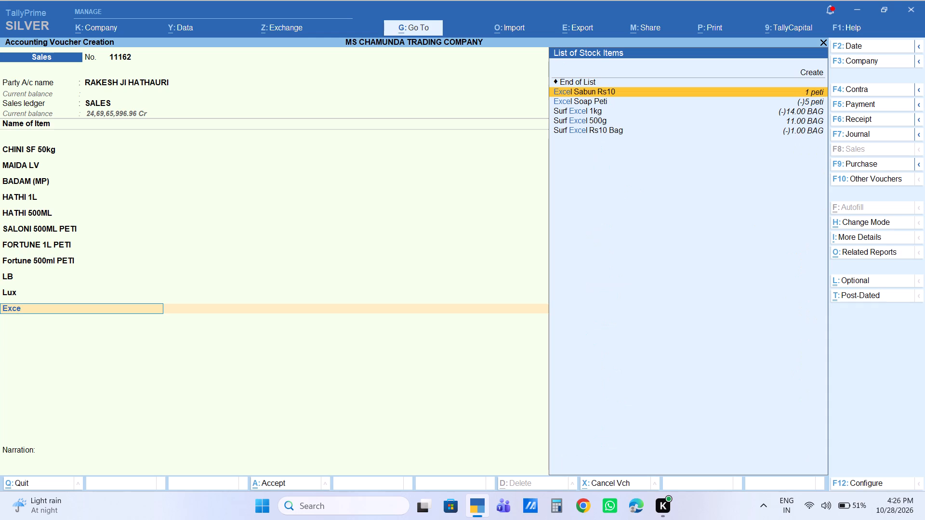
{"action": "key", "text": "Return"}
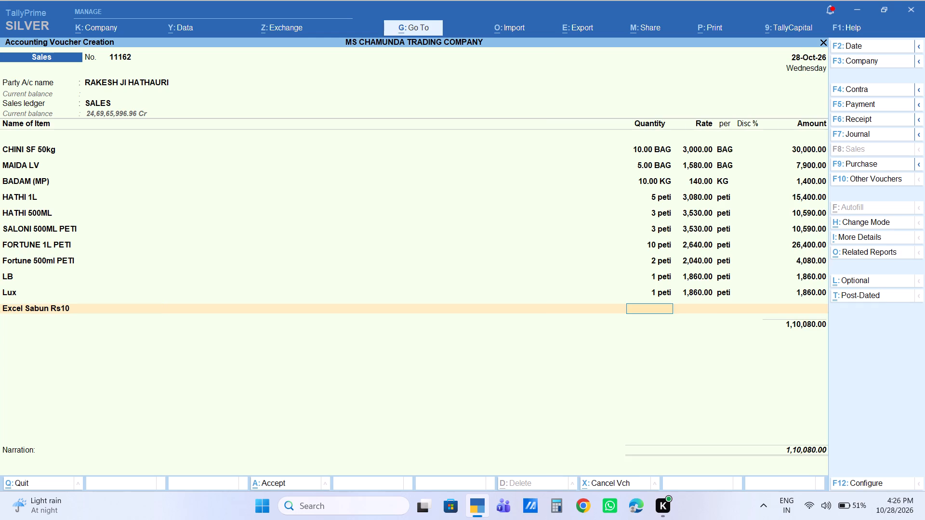
{"action": "key", "text": "1"}
{"action": "key", "text": "Return"}
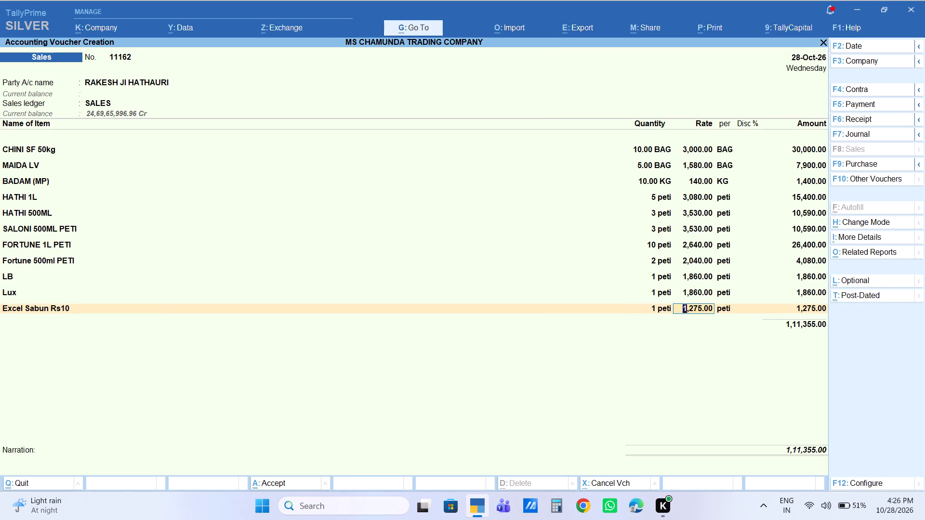
{"action": "key", "text": "Return"}
{"action": "key", "text": "Return"}
{"action": "key", "text": "Return"}
{"action": "key", "text": "Return"}
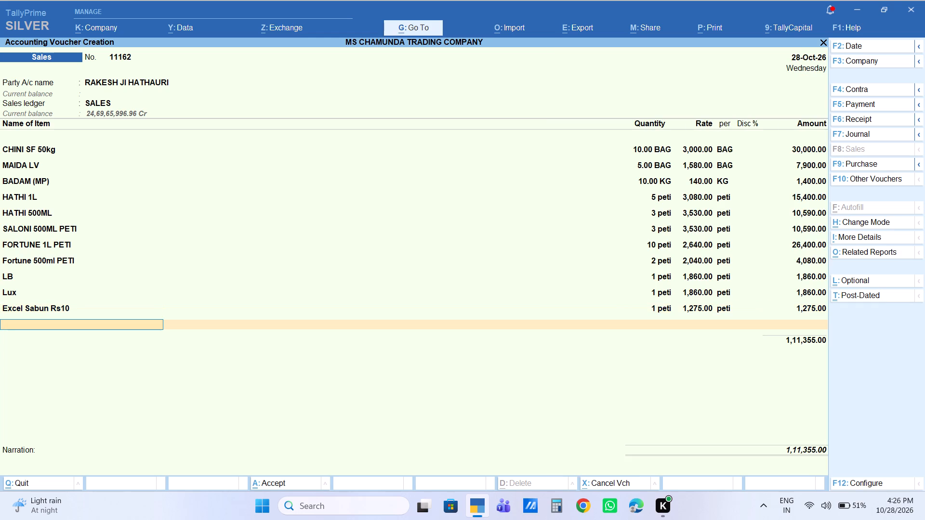
Add the stock item C.P Rs1 Peti with 5 peti at a rate of 710.
{"action": "key", "text": "c"}
{"action": "type", "text": "[p"}
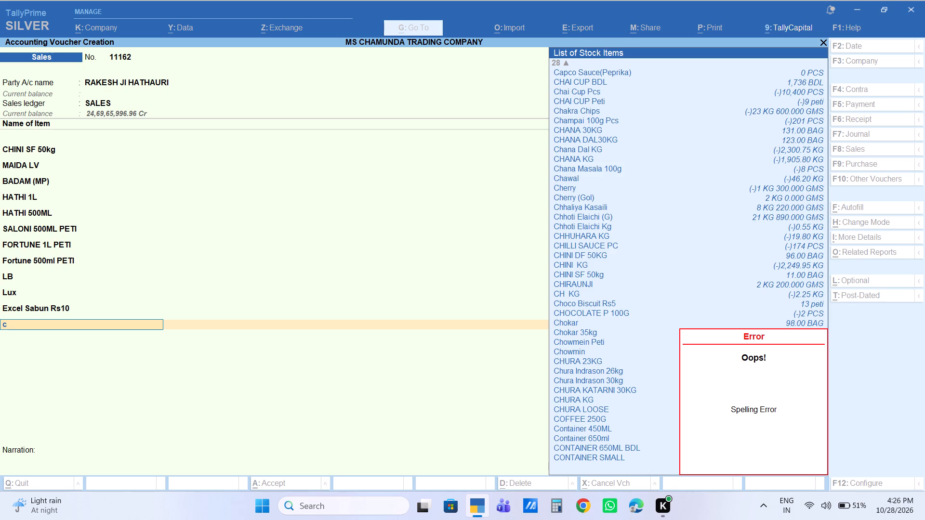
{"action": "key", "text": "p"}
{"action": "key", "text": "Return"}
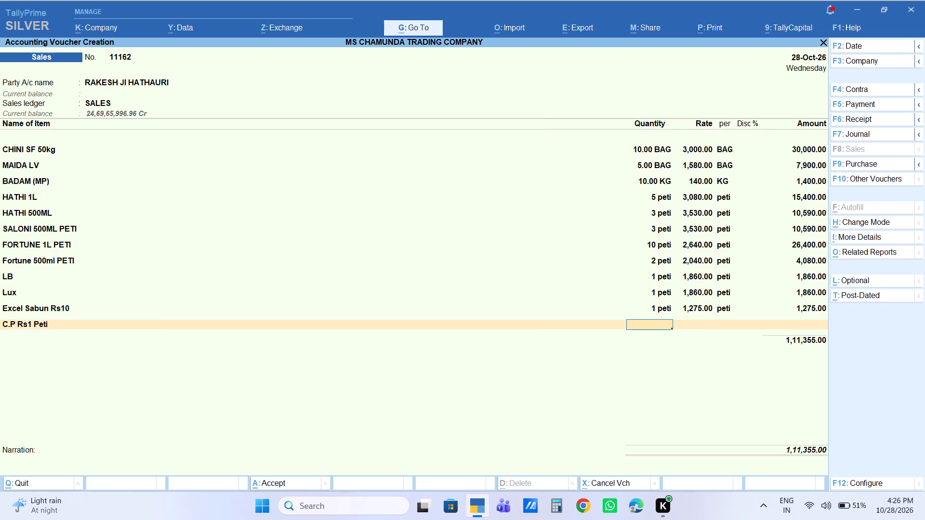
{"action": "key", "text": "5"}
{"action": "key", "text": "Return"}
{"action": "key", "text": "Return"}
{"action": "key", "text": "Return"}
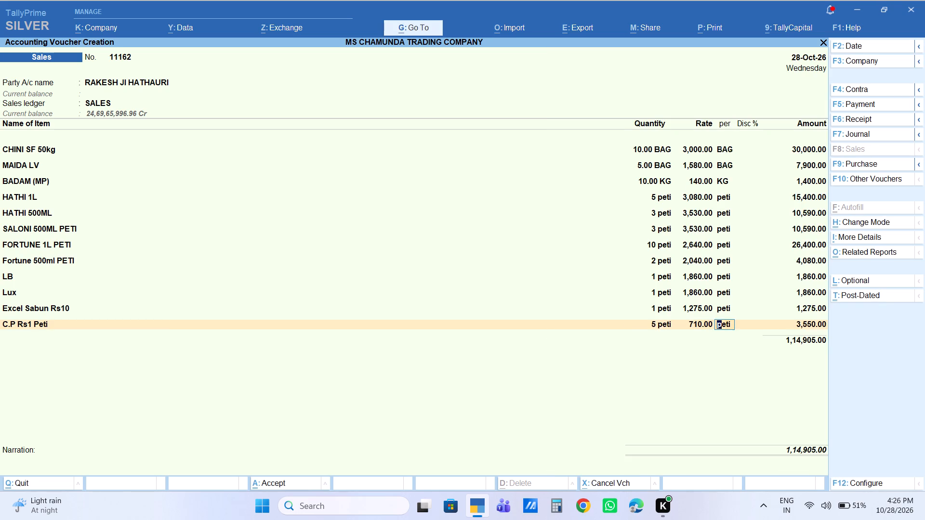
{"action": "key", "text": "Return"}
{"action": "key", "text": "Return"}
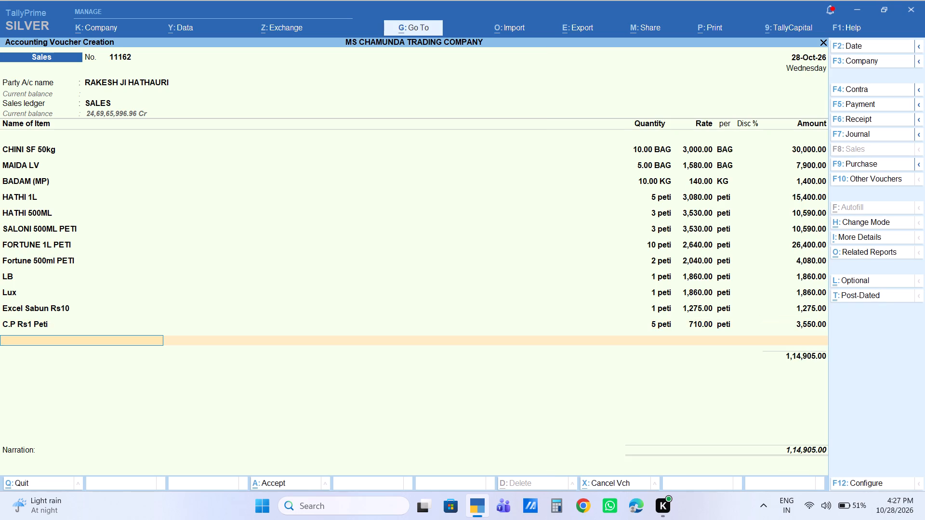
Add the stock item TARZAN BESAN 5KG with 8 jhola and set its line amount to 2,600.
{"action": "type", "text": "tarza"}
{"action": "key", "text": "Down"}
{"action": "key", "text": "Down"}
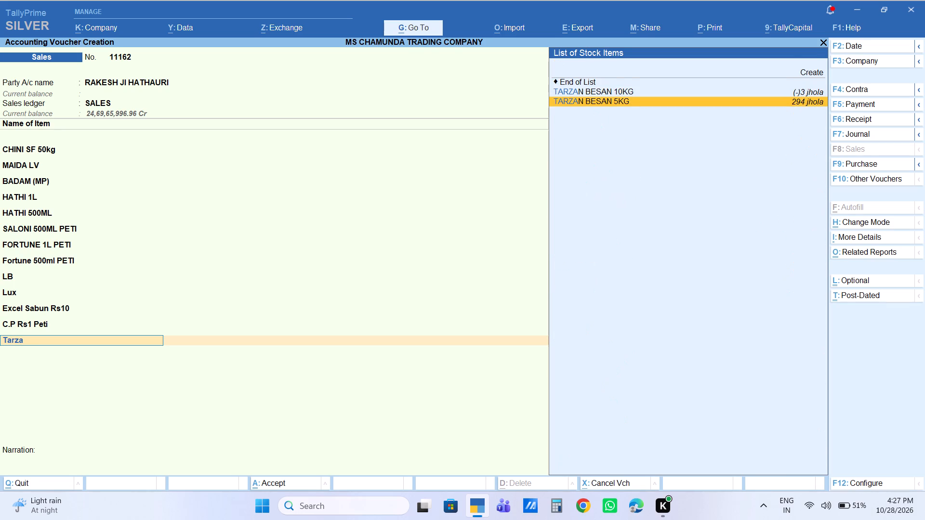
{"action": "key", "text": "Return"}
{"action": "key", "text": "8"}
{"action": "key", "text": "Return"}
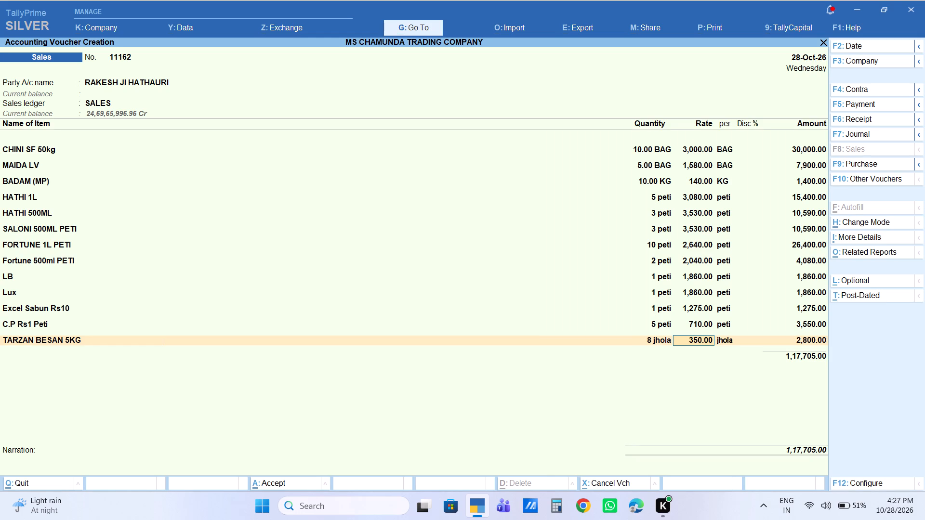
{"action": "key", "text": "Return"}
{"action": "key", "text": "Return"}
{"action": "key", "text": "Return"}
{"action": "type", "text": "2600"}
{"action": "key", "text": "Return"}
{"action": "key", "text": "Return"}
{"action": "key", "text": "BackSpace"}
{"action": "key", "text": "Return"}
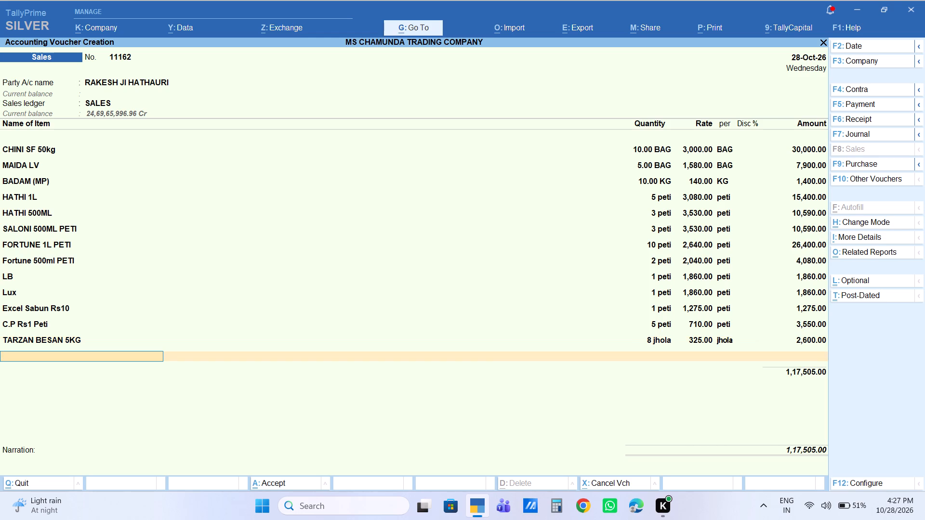
Add the stock item CHURA 23KG with 2 bags at a rate of 850.
{"action": "type", "text": "chura23"}
{"action": "key", "text": "Return"}
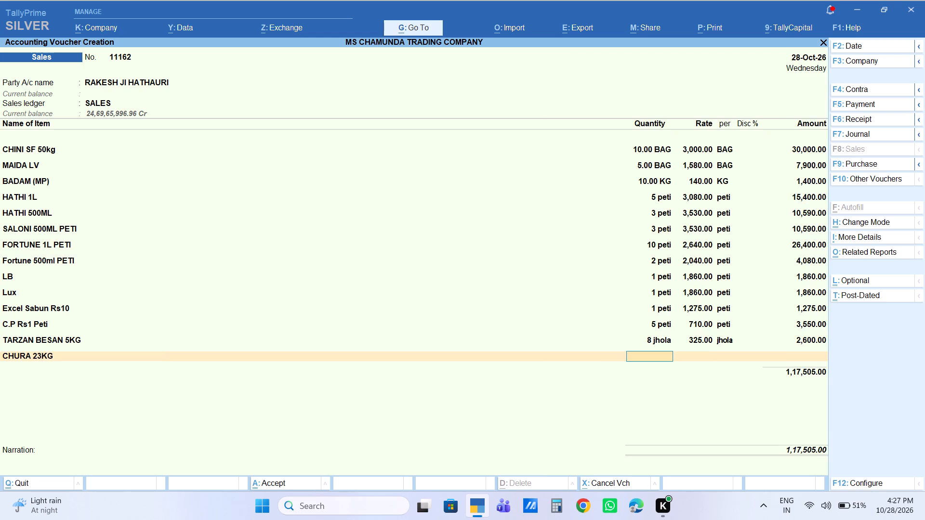
{"action": "key", "text": "2"}
{"action": "key", "text": "Return"}
{"action": "key", "text": "Return"}
{"action": "key", "text": "BackSpace"}
{"action": "type", "text": "850"}
{"action": "key", "text": "Return"}
{"action": "key", "text": "Return"}
{"action": "key", "text": "Return"}
{"action": "key", "text": "Return"}
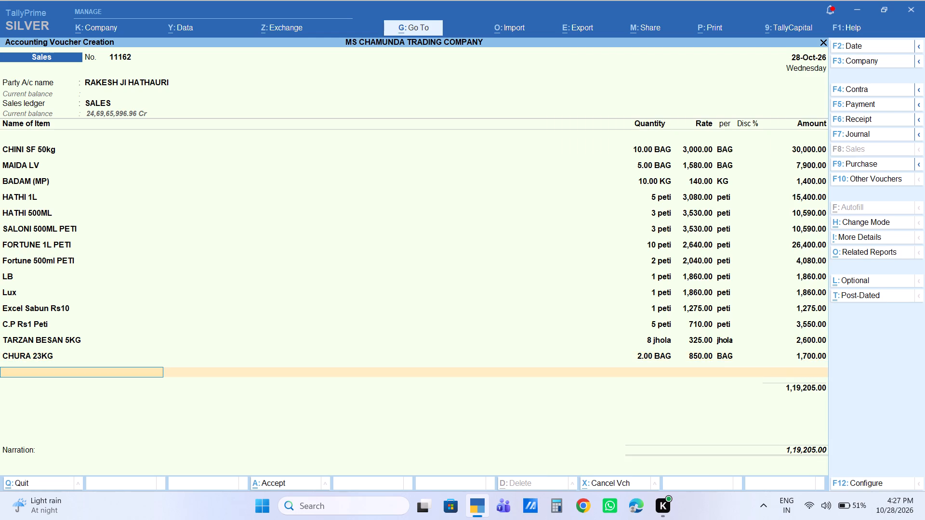
Add the stock item Royal Goranga26kg with 5 bags at a rate of 1,350.
{"action": "type", "text": "roya"}
{"action": "key", "text": "Down"}
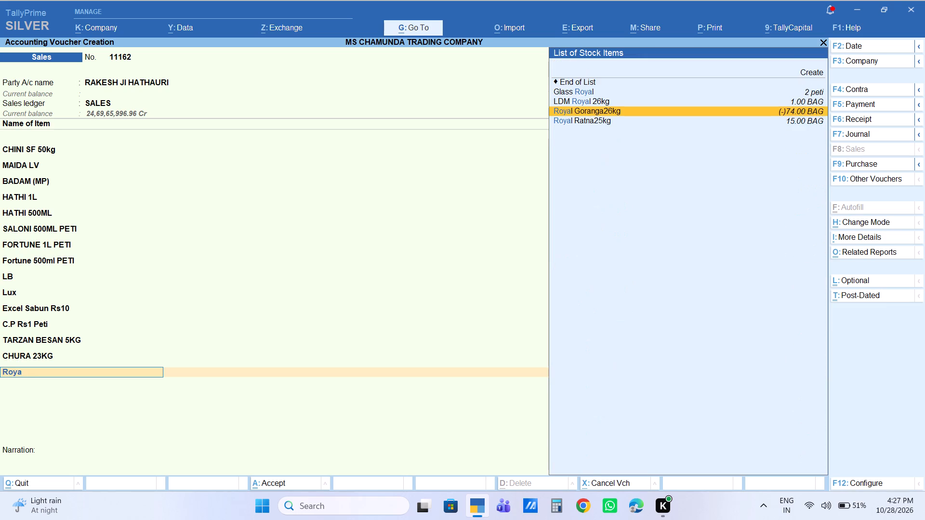
{"action": "key", "text": "Return"}
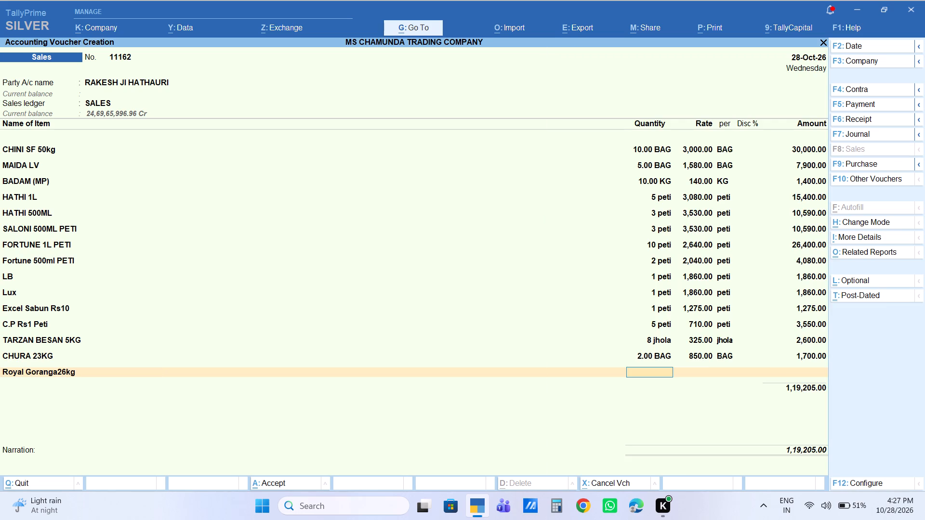
{"action": "key", "text": "5"}
{"action": "key", "text": "Return"}
{"action": "type", "text": "1350"}
{"action": "key", "text": "Return"}
{"action": "key", "text": "Return"}
{"action": "key", "text": "Return"}
{"action": "key", "text": "Return"}
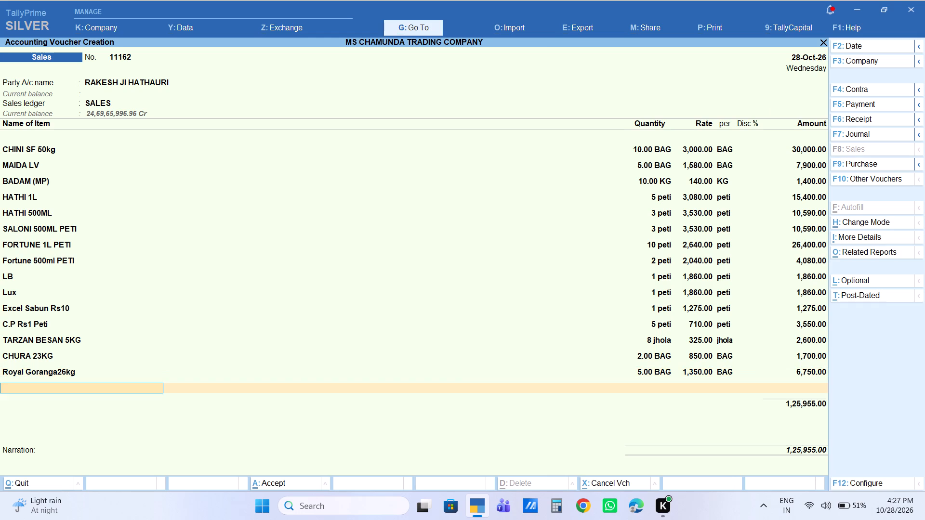
Add the stock item KAMDHENU 25KG with 10 bags at a rate of 860.
{"action": "type", "text": "kamdhe"}
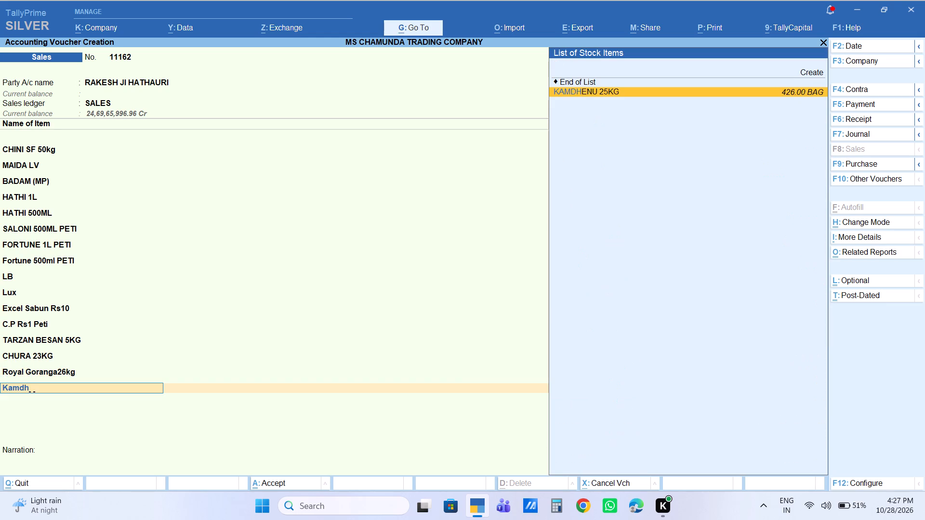
{"action": "key", "text": "Return"}
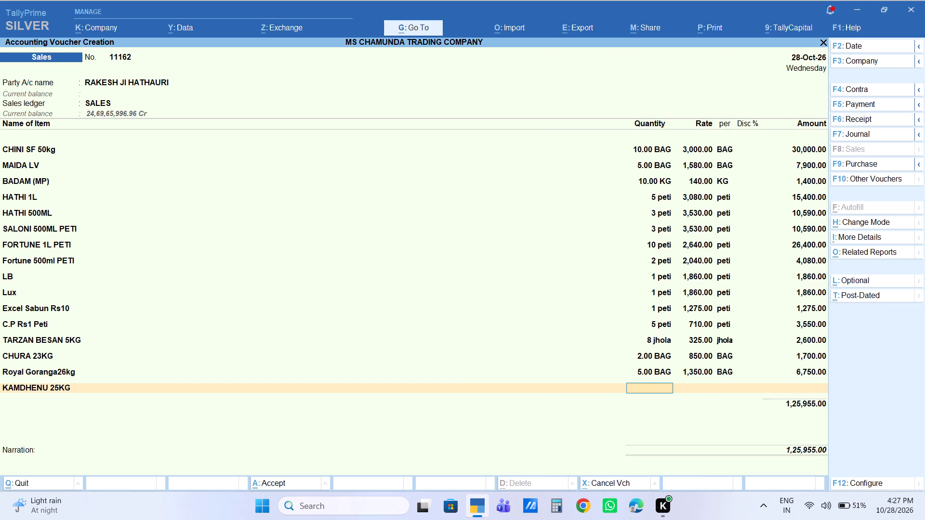
{"action": "type", "text": "10"}
{"action": "key", "text": "Return"}
{"action": "key", "text": "Return"}
{"action": "key", "text": "Return"}
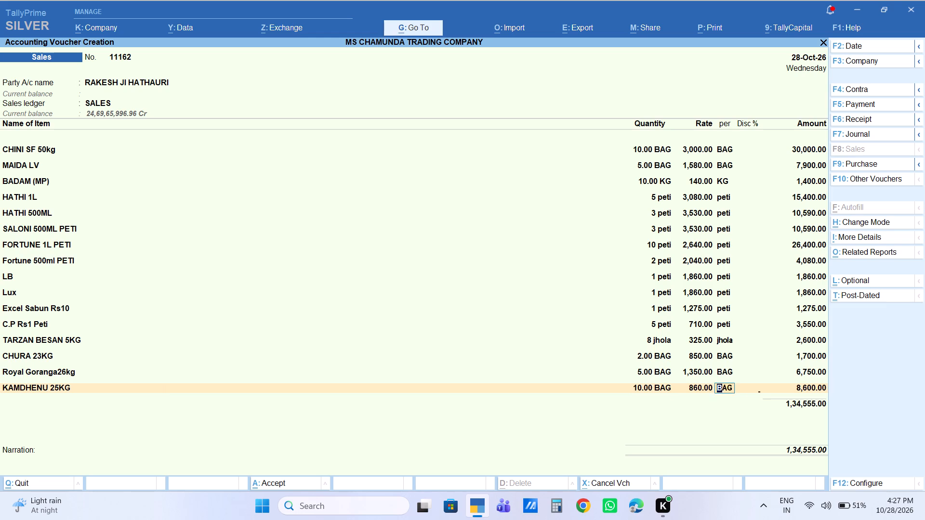
{"action": "key", "text": "Return"}
{"action": "key", "text": "Return"}
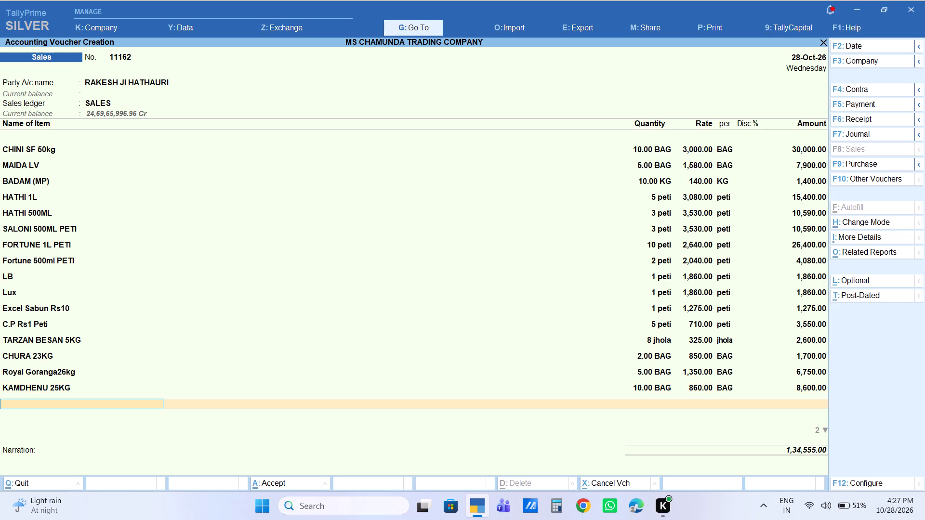
Add the stock item Ratna Miniket25kg with 4 bags at a rate of 1,250.
{"action": "type", "text": "ratna"}
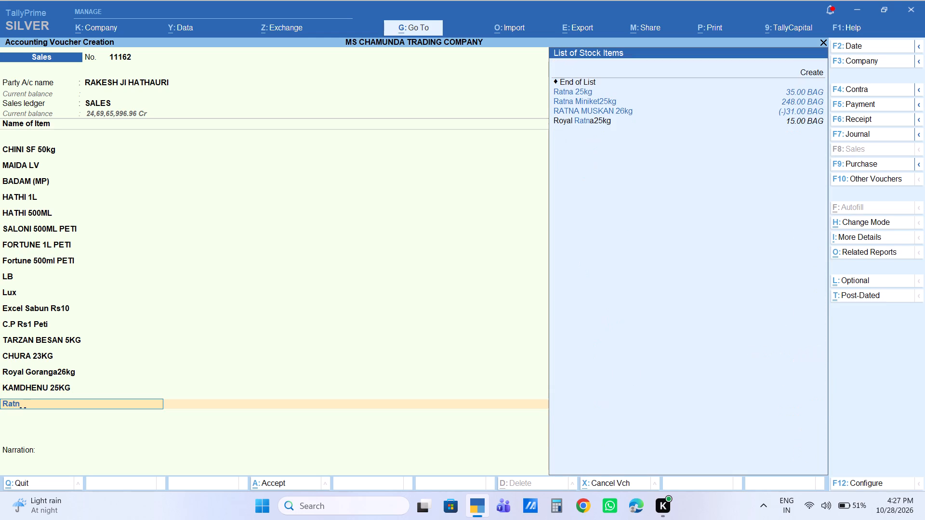
{"action": "key", "text": "Down"}
{"action": "key", "text": "Down"}
{"action": "key", "text": "Return"}
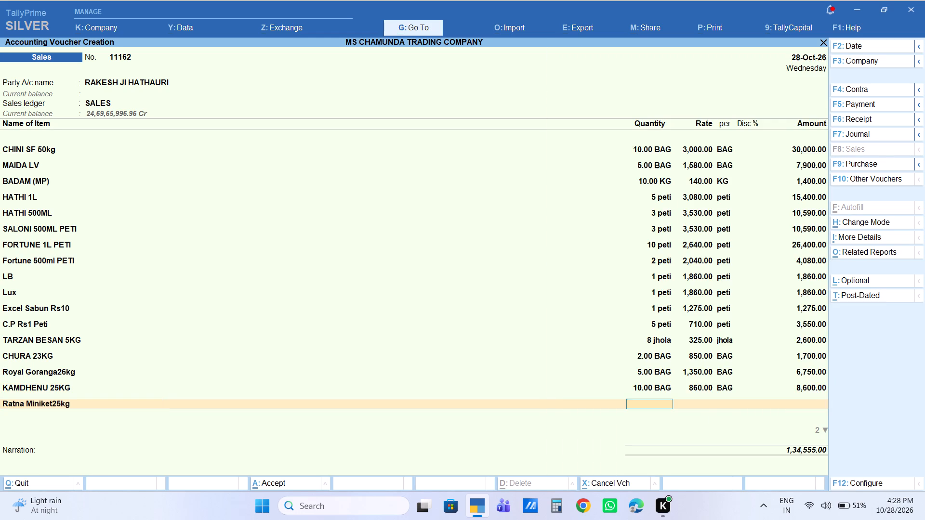
{"action": "key", "text": "4"}
{"action": "key", "text": "Return"}
{"action": "type", "text": "1250"}
{"action": "key", "text": "Return"}
{"action": "key", "text": "Return"}
{"action": "key", "text": "Return"}
{"action": "key", "text": "Return"}
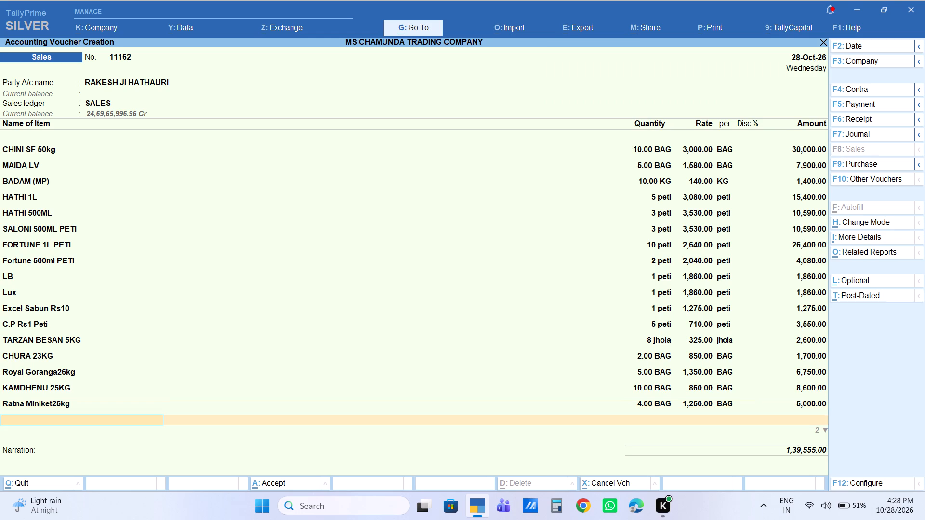
Add the stock item Mansa Bhog 25kg with 4 bags at a rate of 1,200.
{"action": "type", "text": "mansa"}
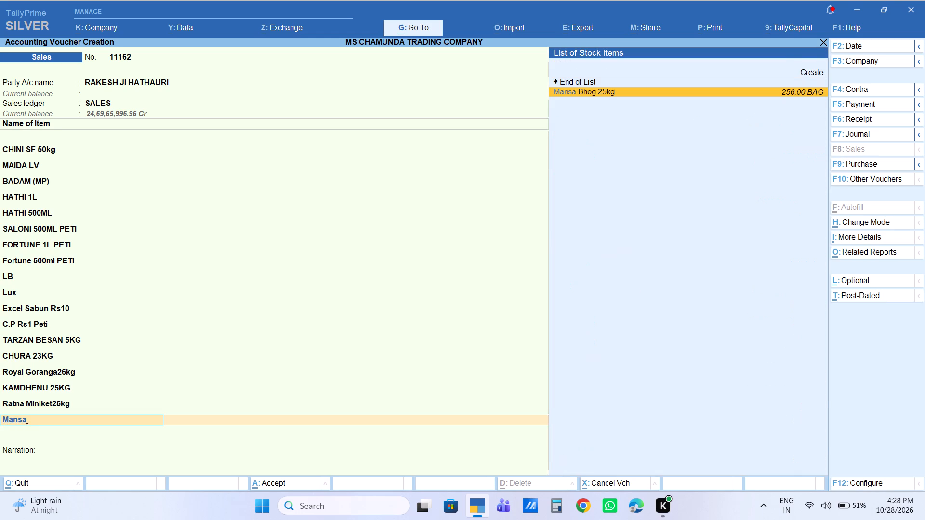
{"action": "key", "text": "Return"}
{"action": "key", "text": "4"}
{"action": "key", "text": "Return"}
{"action": "key", "text": "Return"}
{"action": "key", "text": "Return"}
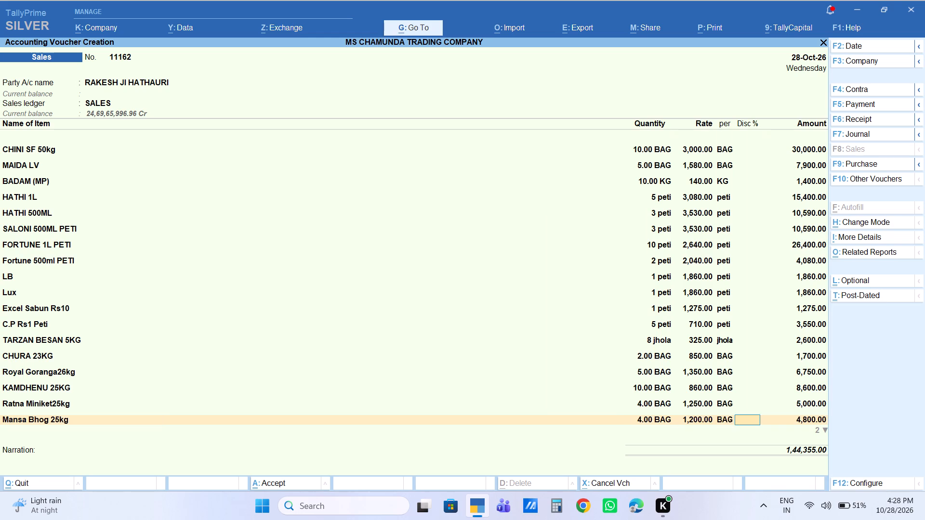
{"action": "key", "text": "Return"}
{"action": "key", "text": "Return"}
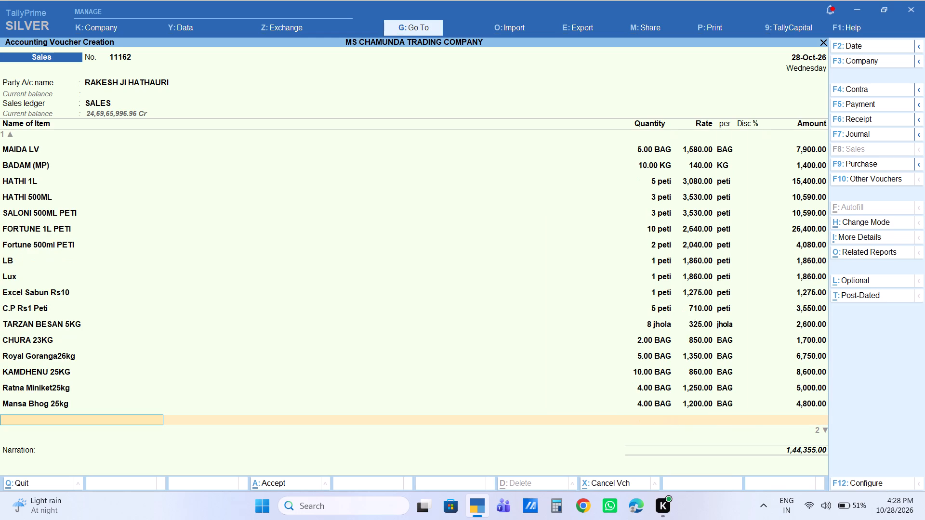
Add the stock item MASOOR DAL 30kg with 2 bags at a rate of 2,130.
{"action": "type", "text": "masioo"}
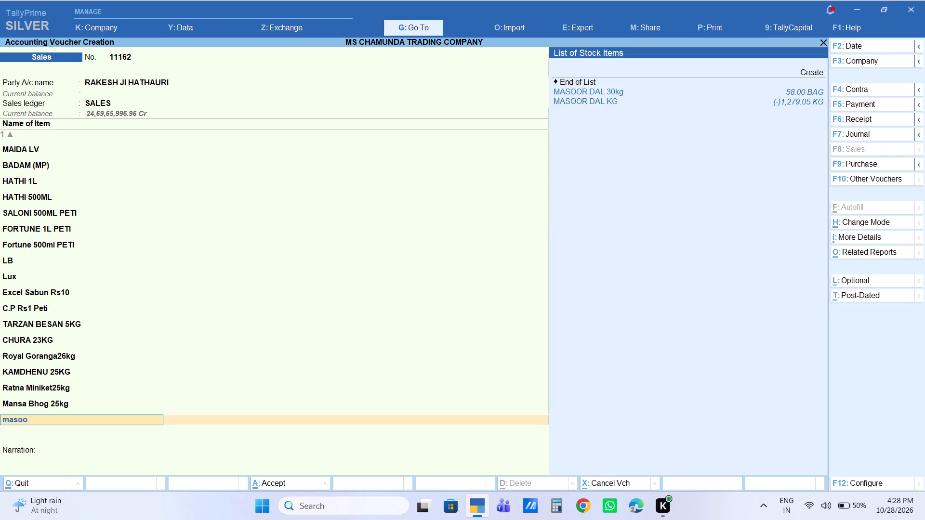
{"action": "key", "text": "Down"}
{"action": "key", "text": "Return"}
{"action": "key", "text": "2"}
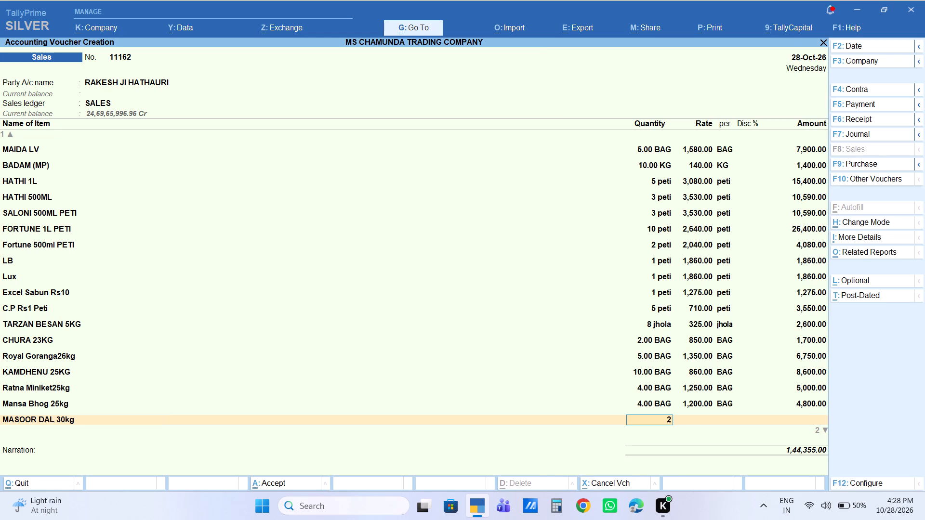
{"action": "key", "text": "Return"}
{"action": "key", "text": "Return"}
{"action": "key", "text": "Return"}
{"action": "key", "text": "Return"}
{"action": "key", "text": "Return"}
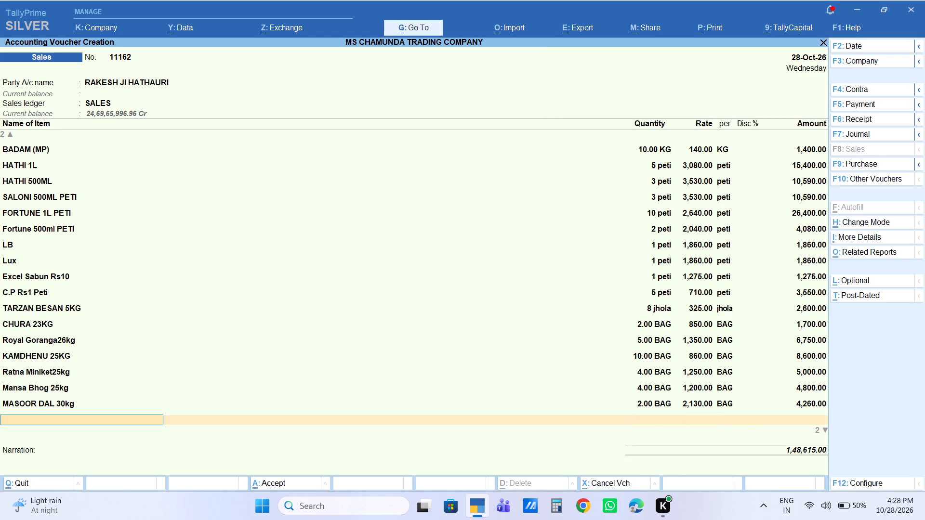
Add the stock item CHANA 30KG with 1 bag at a rate of 2,400.
{"action": "type", "text": "chana"}
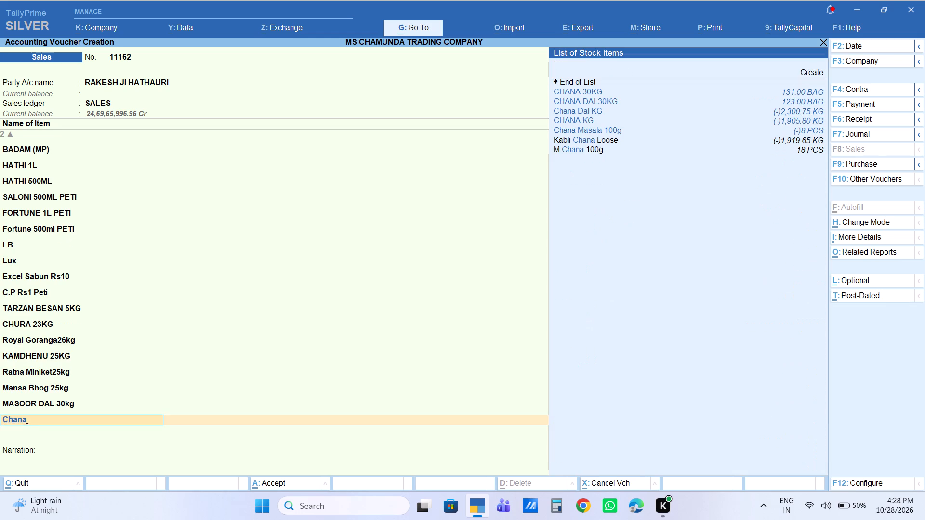
{"action": "key", "text": "Down"}
{"action": "key", "text": "Return"}
{"action": "key", "text": "1"}
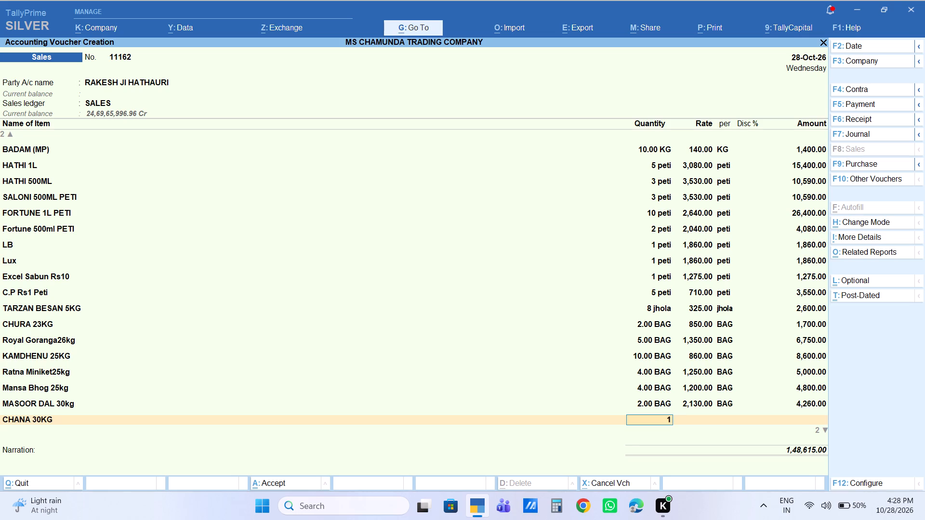
{"action": "key", "text": "Return"}
{"action": "type", "text": "2400"}
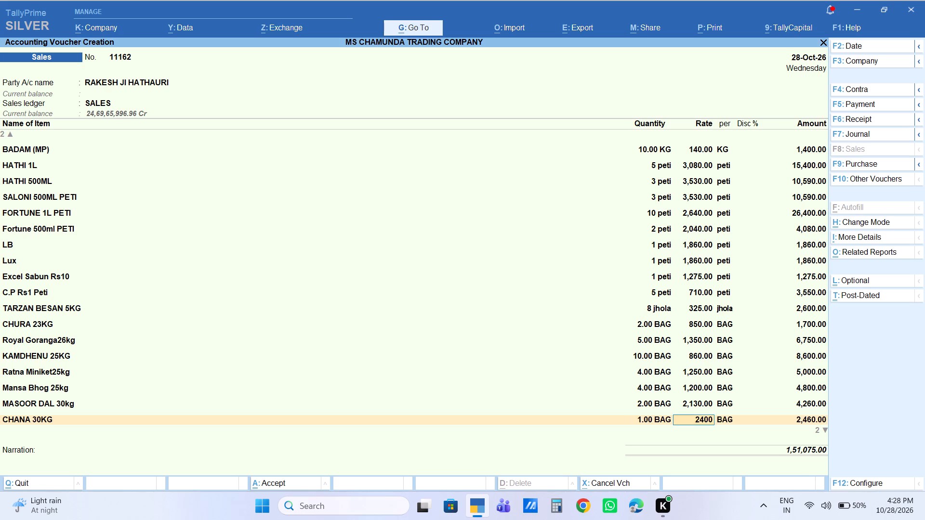
{"action": "key", "text": "Return"}
{"action": "key", "text": "Return"}
{"action": "key", "text": "Return"}
{"action": "key", "text": "Return"}
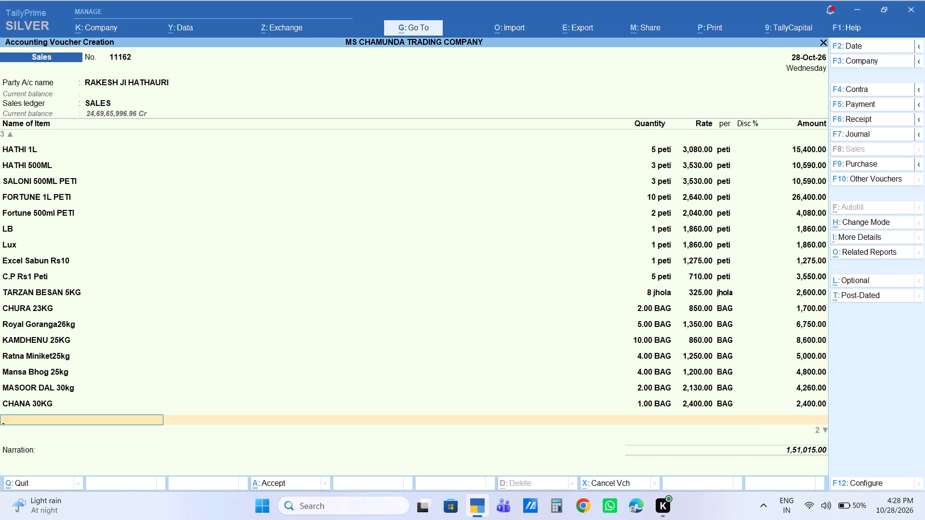
Add the stock item Soya Sauce Peti with 1 peti at a rate of 350.
{"action": "type", "text": "soya sa"}
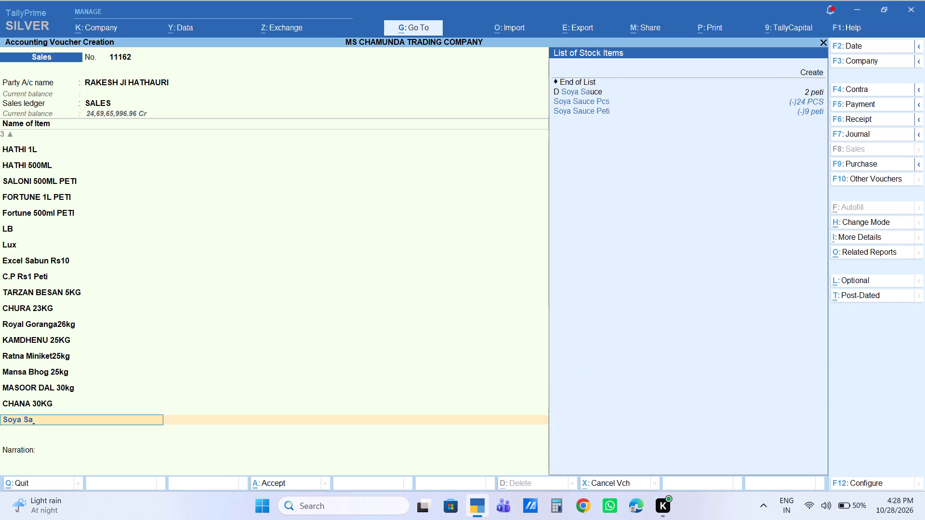
{"action": "key", "text": "Down"}
{"action": "key", "text": "Down"}
{"action": "key", "text": "Down"}
{"action": "key", "text": "Return"}
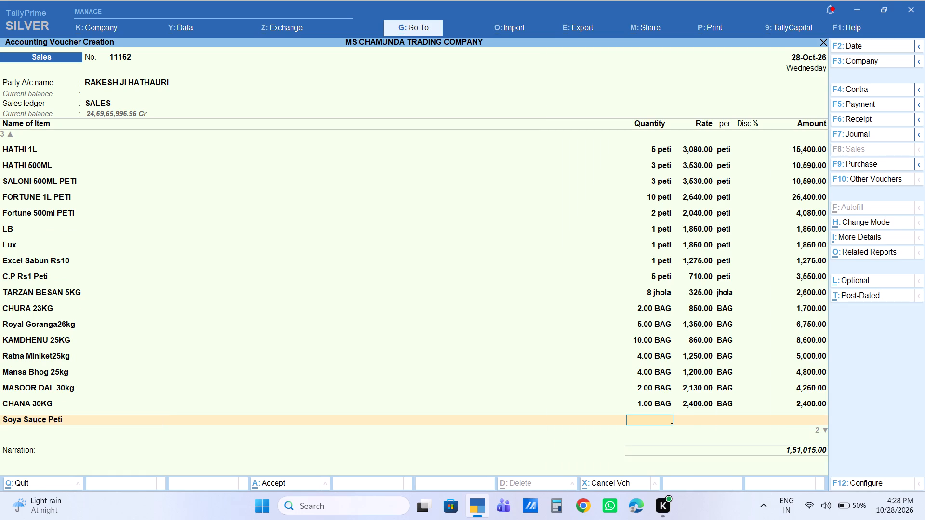
{"action": "key", "text": "1"}
{"action": "key", "text": "Return"}
{"action": "key", "text": "Return"}
{"action": "key", "text": "Return"}
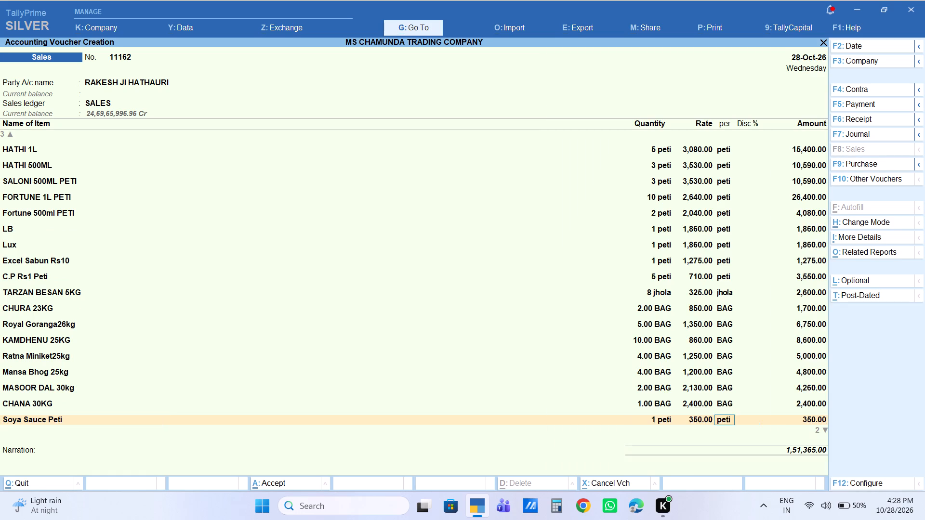
{"action": "key", "text": "Return"}
{"action": "key", "text": "Return"}
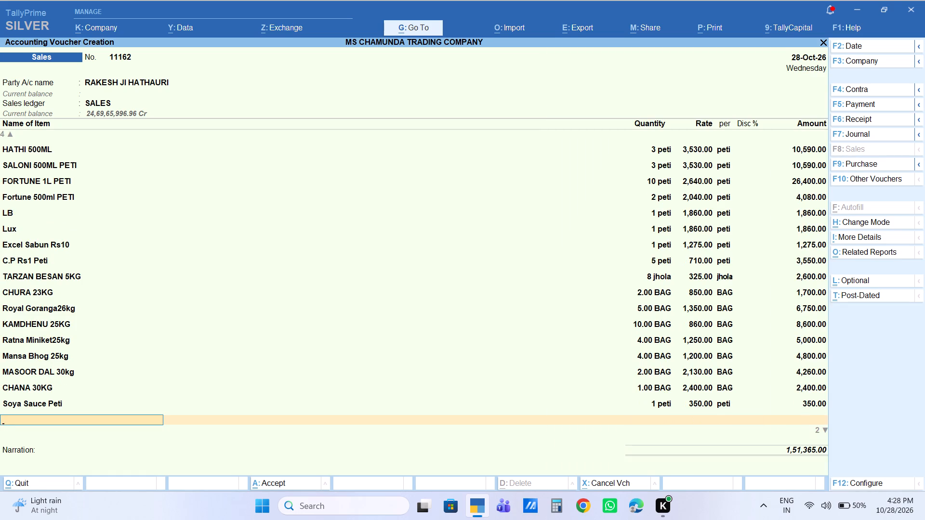
Add the stock item Sooji 200G with 1 jhola and set its line amount to 520.
{"action": "key", "text": "s"}
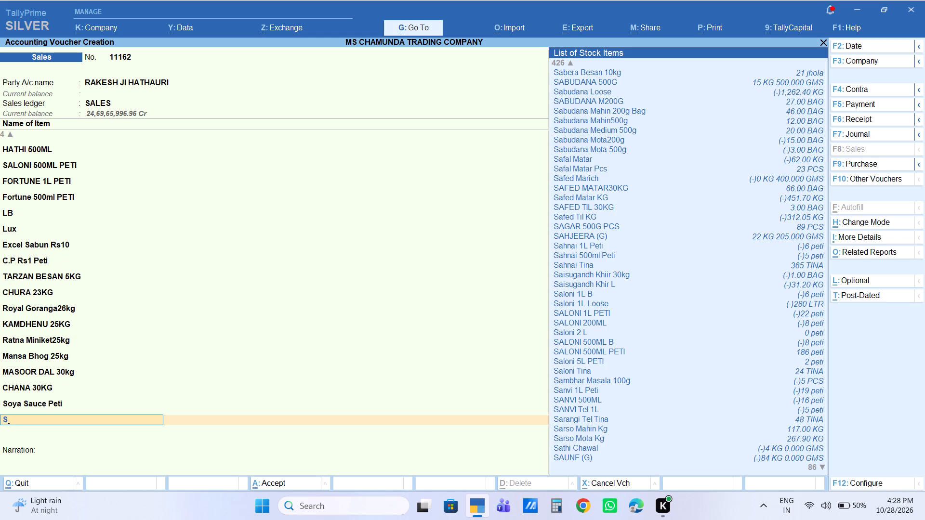
{"action": "type", "text": "ooji"}
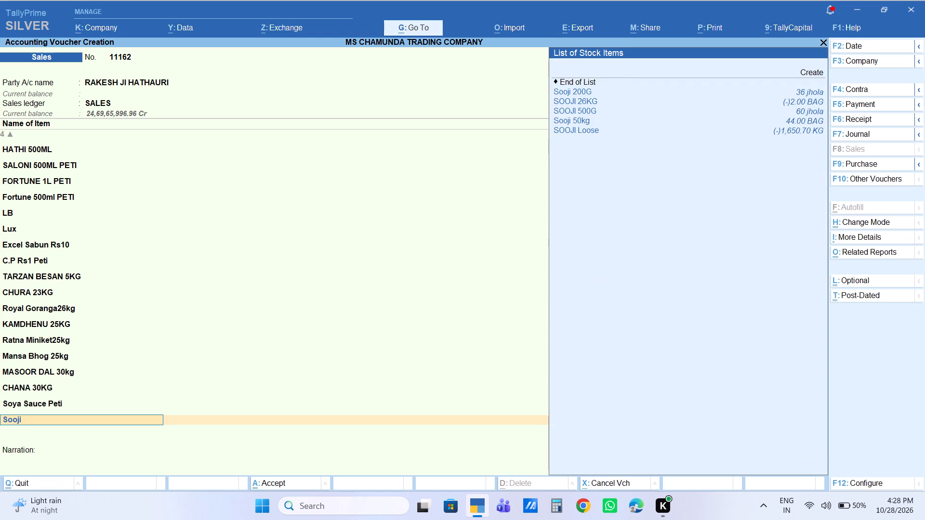
{"action": "key", "text": "Down"}
{"action": "key", "text": "Return"}
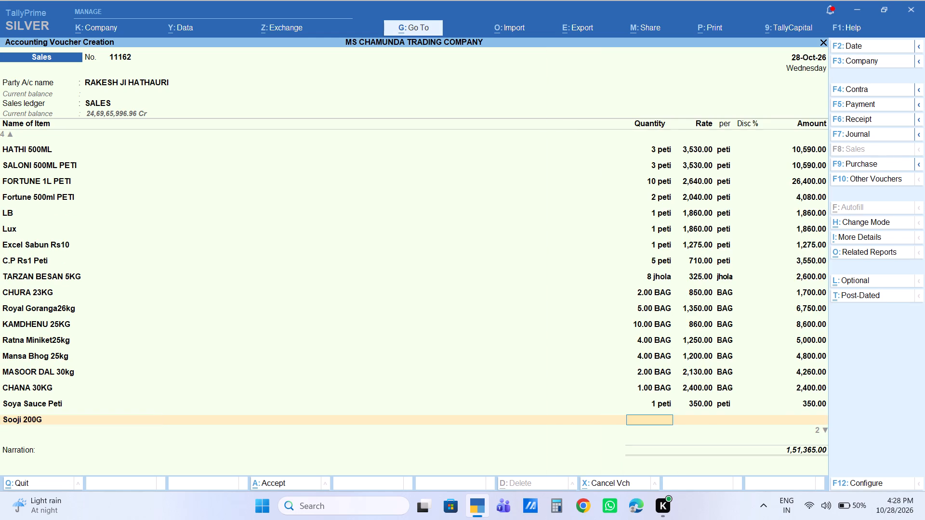
{"action": "key", "text": "1"}
{"action": "key", "text": "Return"}
{"action": "key", "text": "Return"}
{"action": "key", "text": "Return"}
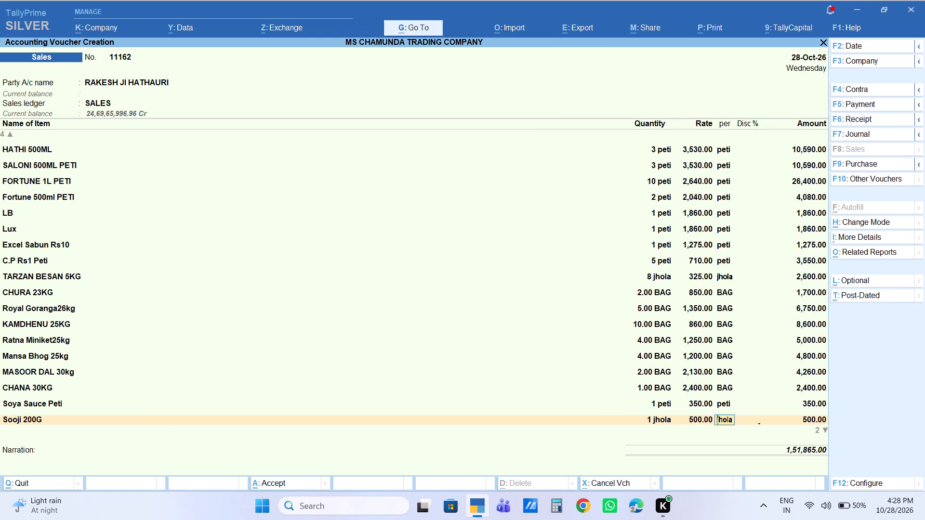
{"action": "key", "text": "Return"}
{"action": "type", "text": "520"}
{"action": "key", "text": "Return"}
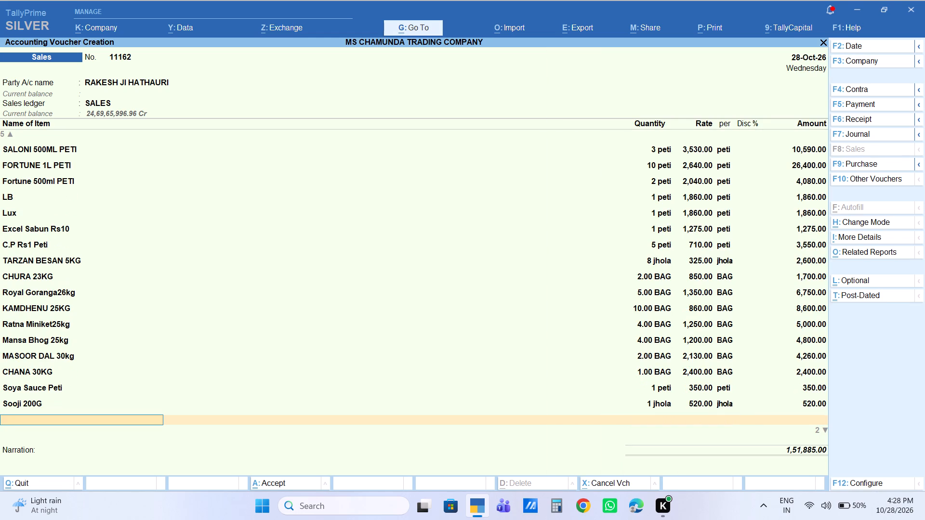
Add the stock item SOOJI 500G with 1 jhola and set its line amount to 480.
{"action": "type", "text": "sooji"}
{"action": "key", "text": "Down"}
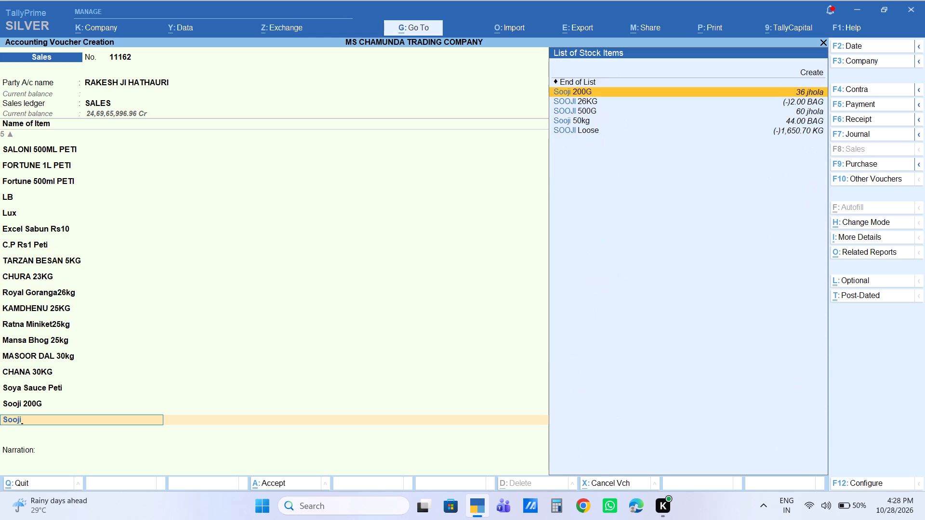
{"action": "key", "text": "Down"}
{"action": "key", "text": "Down"}
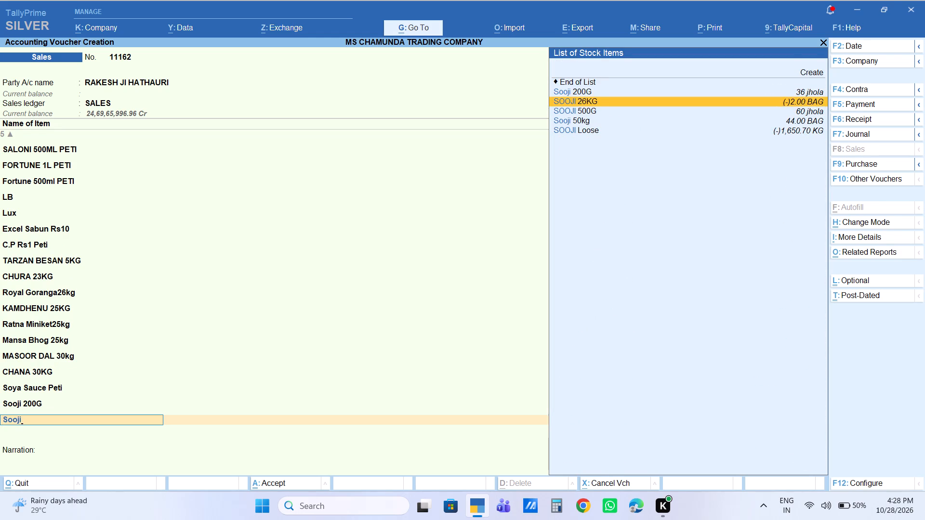
{"action": "key", "text": "Return"}
{"action": "key", "text": "1"}
{"action": "key", "text": "Return"}
{"action": "key", "text": "Return"}
{"action": "key", "text": "Return"}
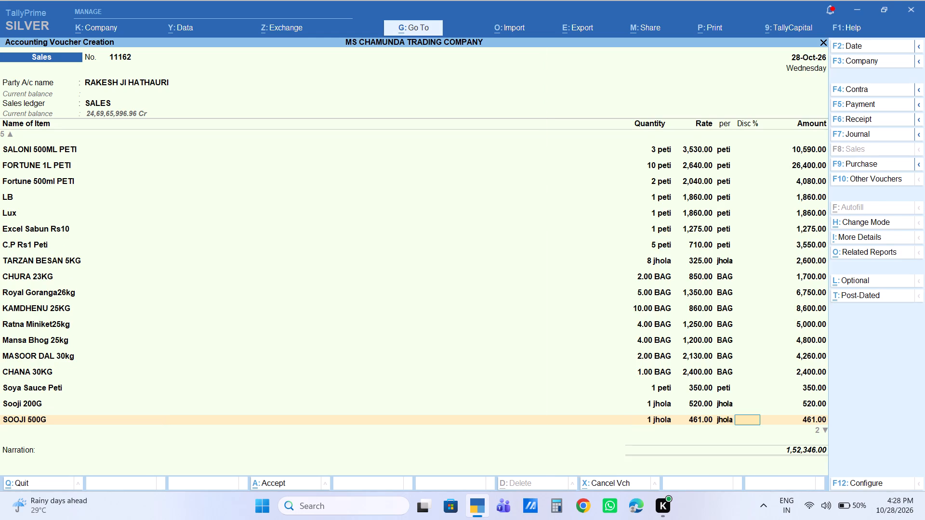
{"action": "key", "text": "Return"}
{"action": "type", "text": "480"}
{"action": "key", "text": "Return"}
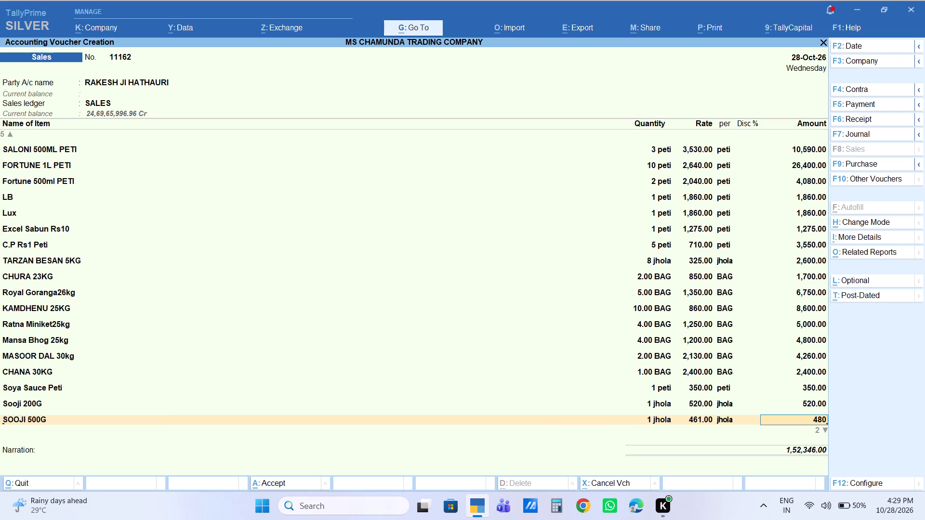
Add the stock item Ajina Motto KG with 3 KG at a rate of 125.
{"action": "type", "text": "ajino"}
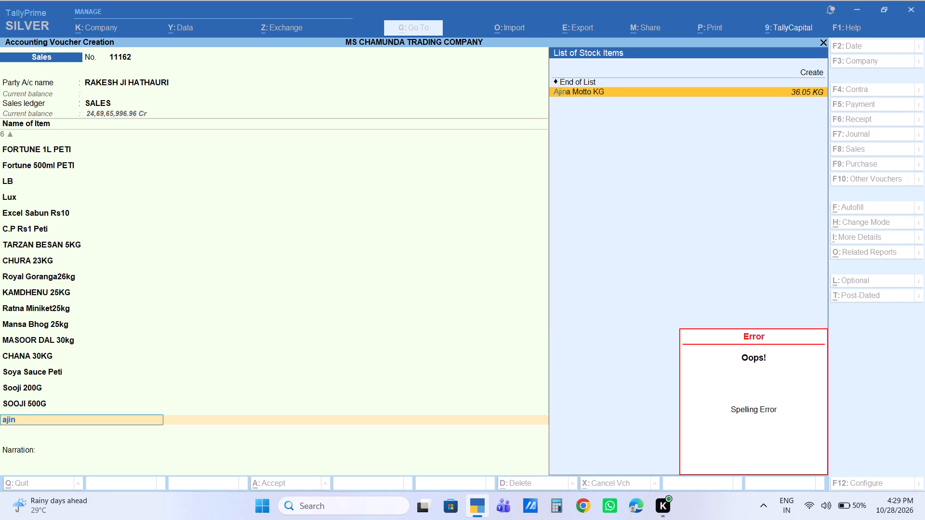
{"action": "key", "text": "Return"}
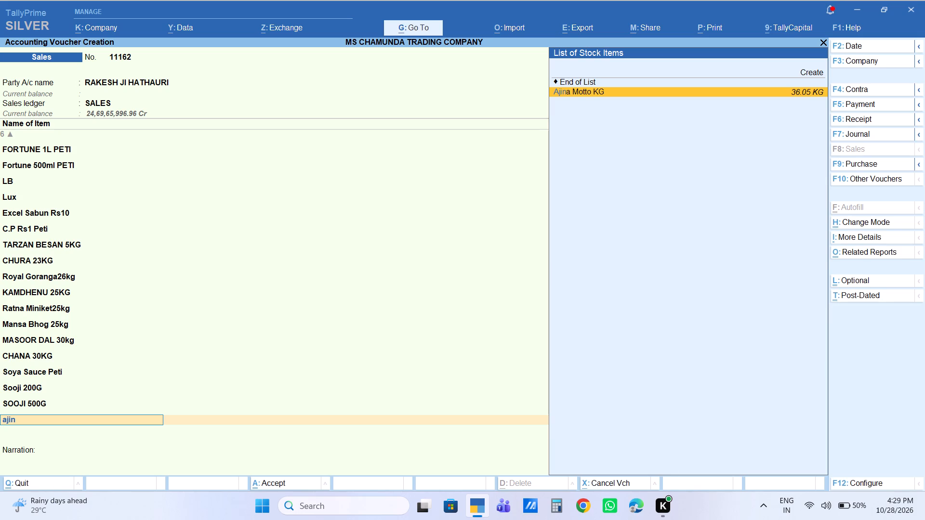
{"action": "key", "text": "3"}
{"action": "key", "text": "Return"}
{"action": "key", "text": "Return"}
{"action": "key", "text": "3"}
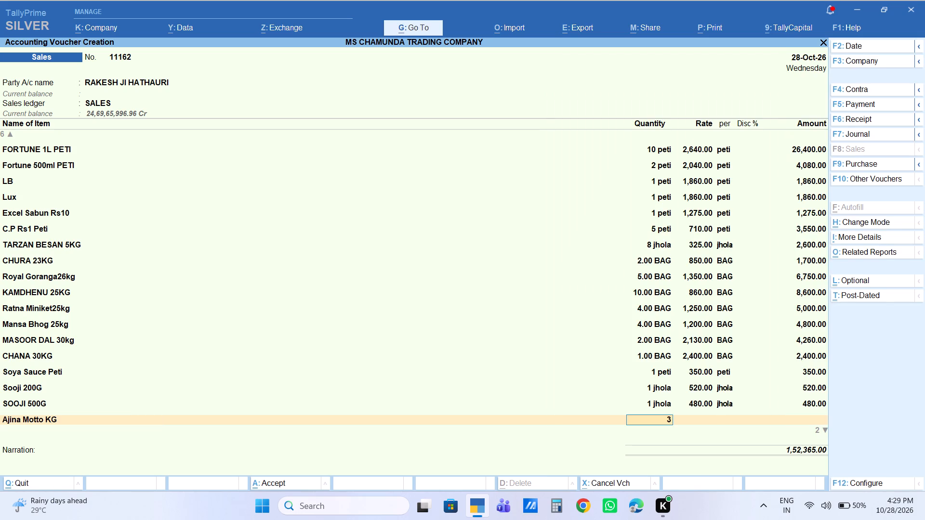
{"action": "key", "text": "Return"}
{"action": "key", "text": "Return"}
{"action": "key", "text": "Return"}
{"action": "key", "text": "Return"}
{"action": "key", "text": "Return"}
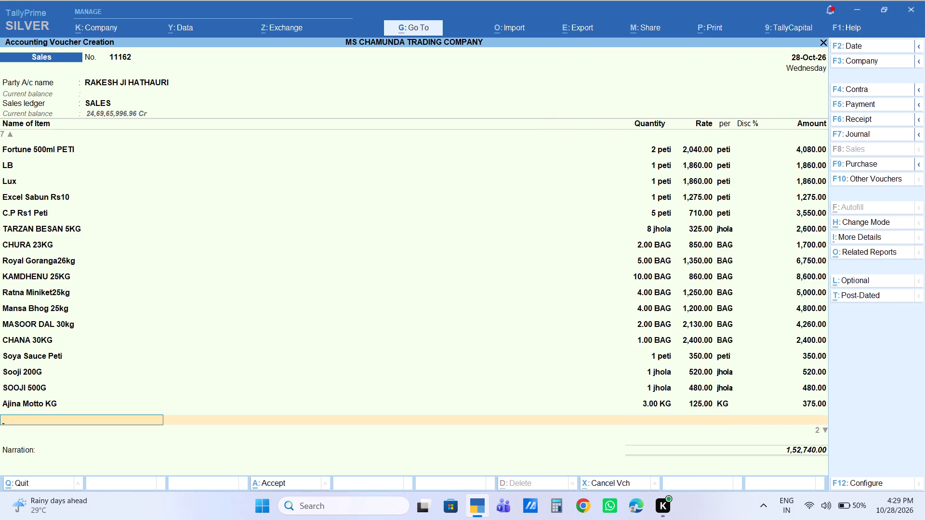
Add the stock item Khara Garam Rs10 with 2 BDL at a rate of 120.
{"action": "type", "text": "khara gara"}
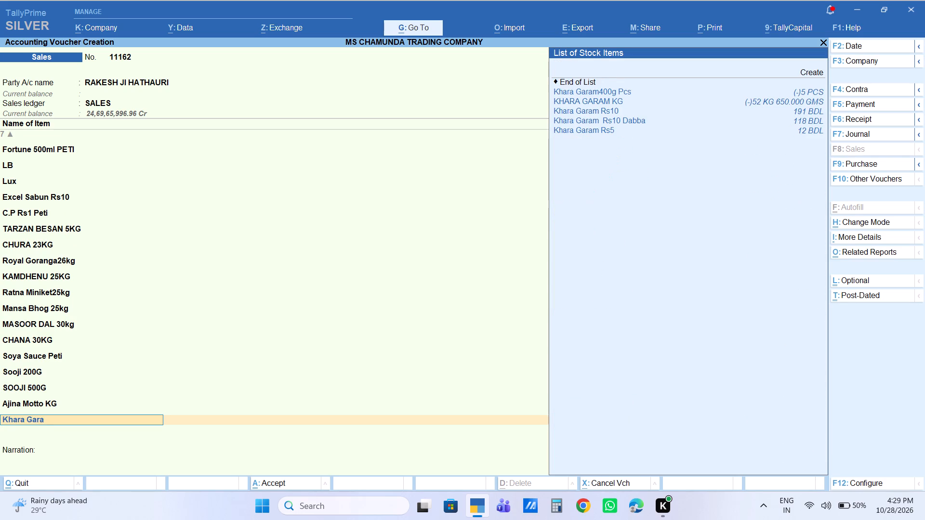
{"action": "key", "text": "Down"}
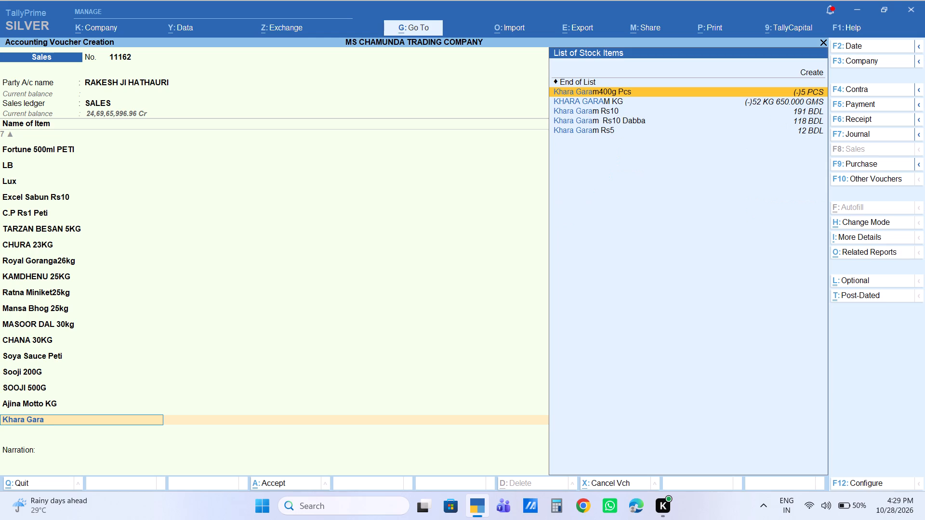
{"action": "key", "text": "Down"}
{"action": "key", "text": "Down"}
{"action": "key", "text": "Down"}
{"action": "key", "text": "Down"}
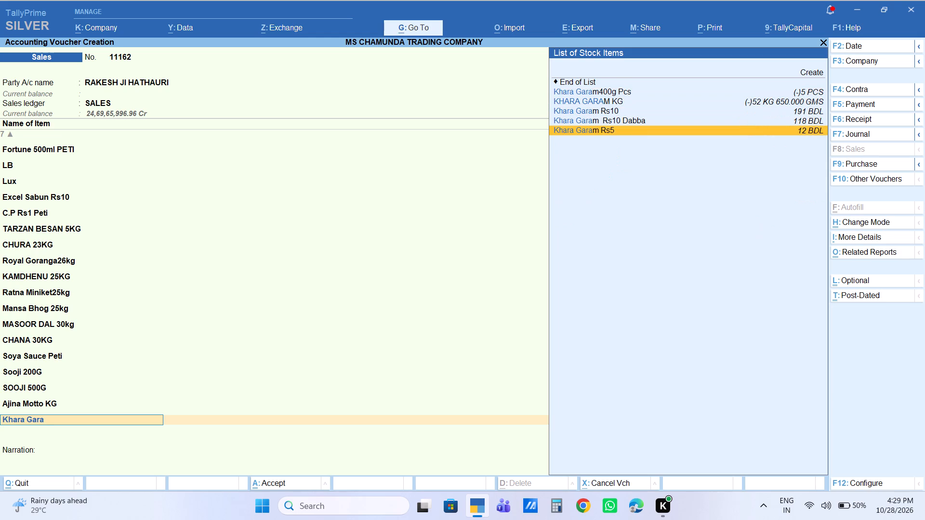
{"action": "key", "text": "Up"}
{"action": "key", "text": "Up"}
{"action": "key", "text": "Return"}
{"action": "key", "text": "2"}
{"action": "key", "text": "Return"}
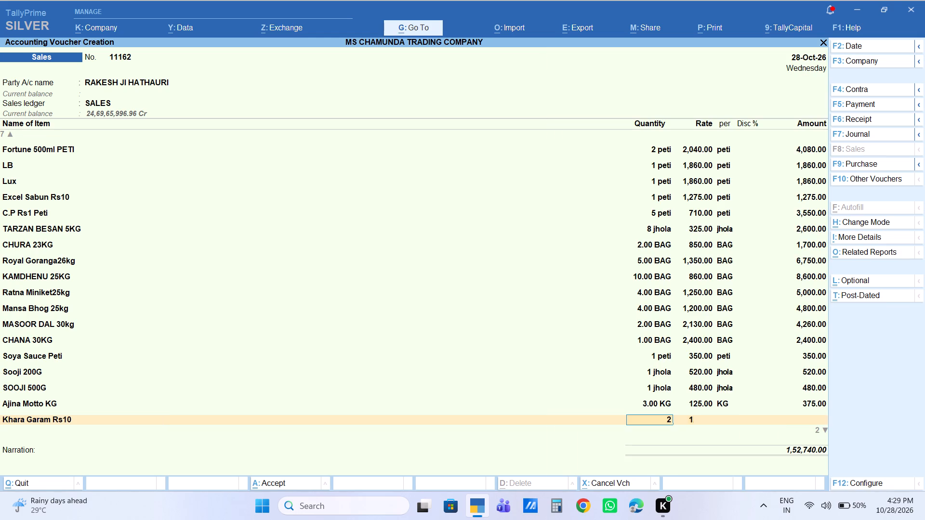
{"action": "key", "text": "Return"}
{"action": "key", "text": "Return"}
{"action": "key", "text": "Return"}
{"action": "key", "text": "Return"}
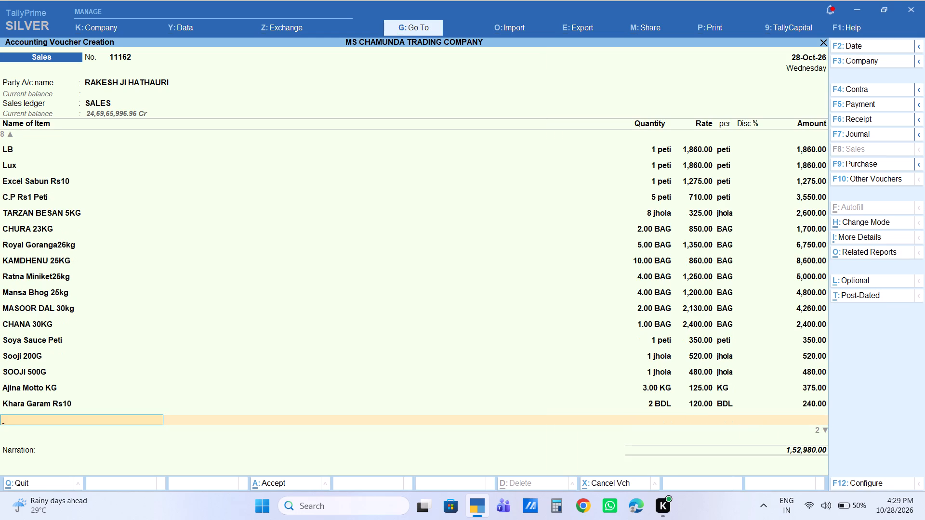
Add the stock item DHUP 30KG MAHIN with 1 BAG at a rate of 1,450.
{"action": "type", "text": "dhup"}
{"action": "key", "text": "Down"}
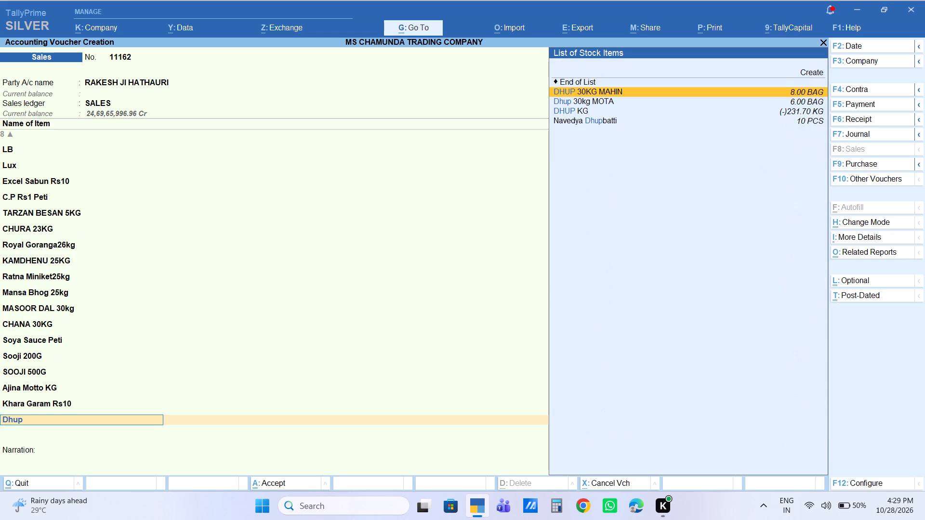
{"action": "key", "text": "Return"}
{"action": "key", "text": "1"}
{"action": "key", "text": "Return"}
{"action": "key", "text": "Return"}
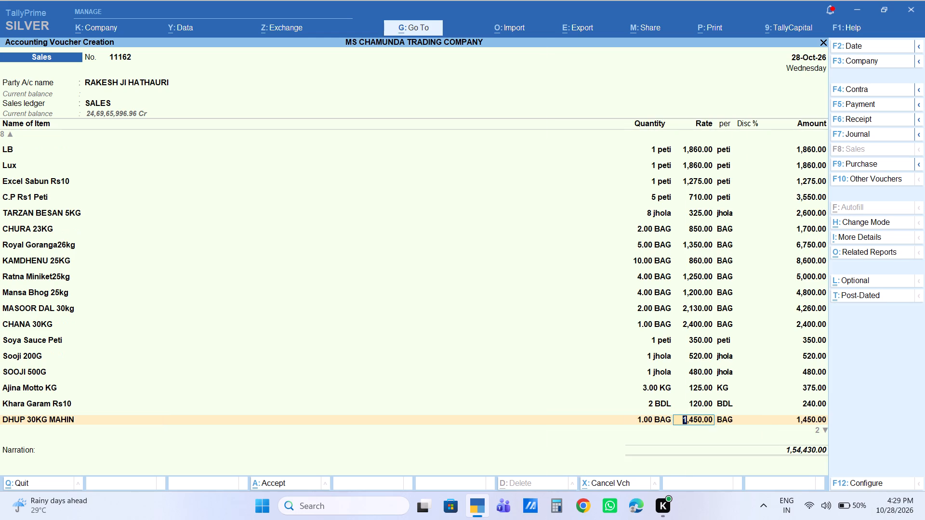
{"action": "key", "text": "Return"}
{"action": "key", "text": "Return"}
{"action": "key", "text": "Return"}
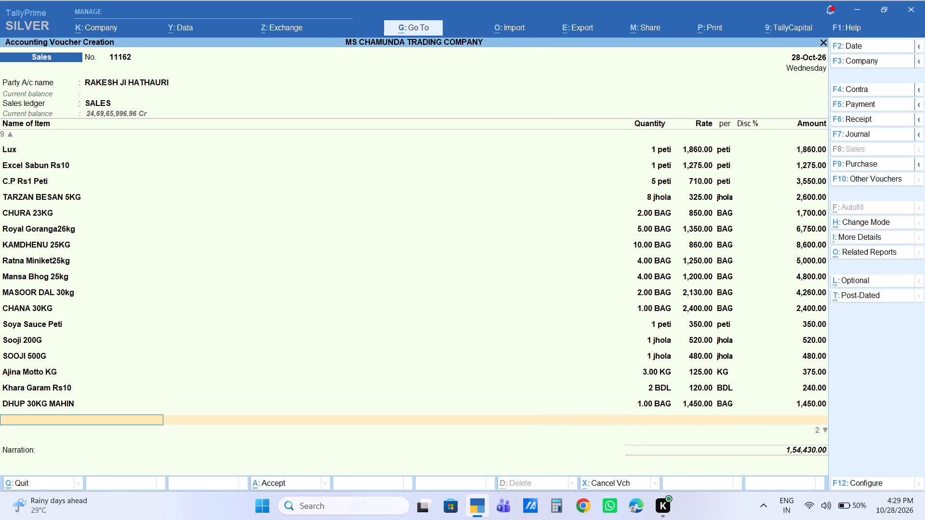
Add the stock item Aanand Aata 5kg with 2 BAG at a rate of 1,050.
{"action": "type", "text": "aata5"}
{"action": "key", "text": "Down"}
{"action": "key", "text": "Up"}
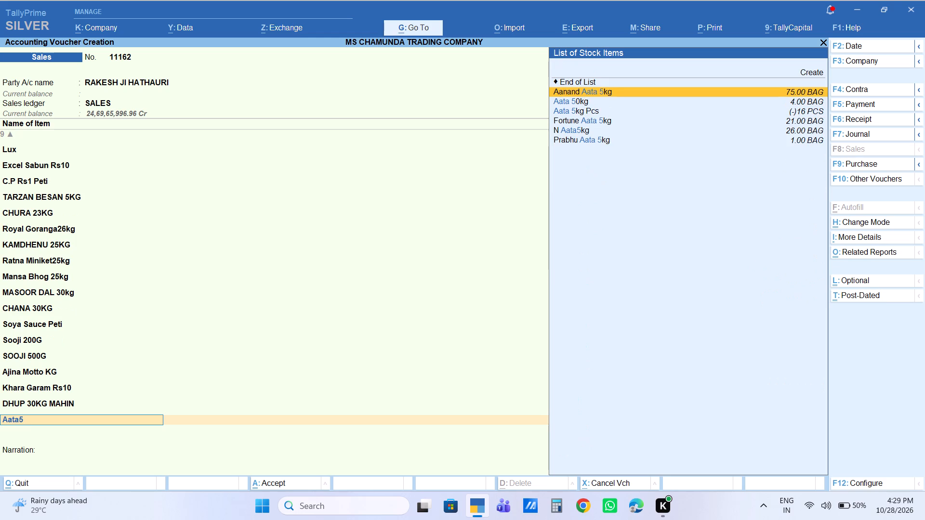
{"action": "key", "text": "Return"}
{"action": "type", "text": "12"}
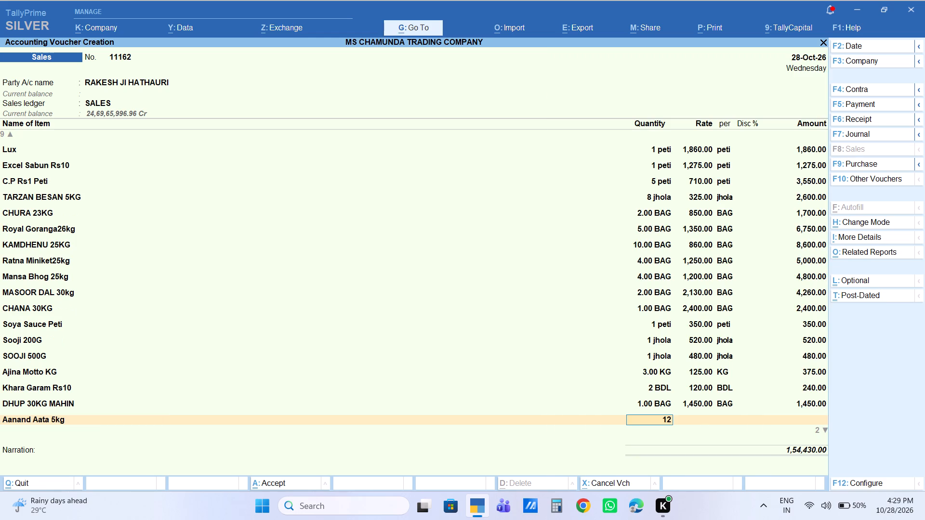
{"action": "key", "text": "BackSpace"}
{"action": "key", "text": "BackSpace"}
{"action": "key", "text": "2"}
{"action": "key", "text": "Return"}
{"action": "key", "text": "Return"}
{"action": "key", "text": "Return"}
{"action": "key", "text": "Return"}
{"action": "key", "text": "Return"}
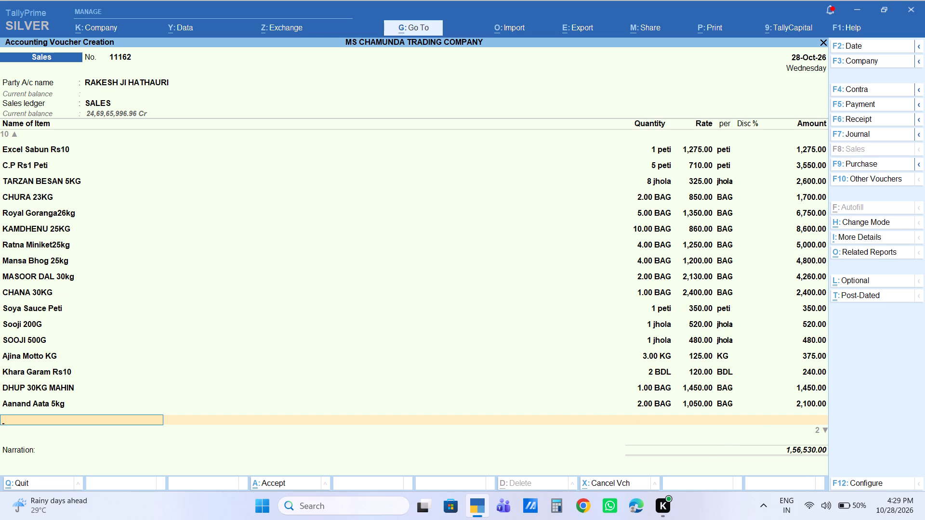
Add the stock item Dhamal Surf 1kg with 10 BAG at a rate of 1,460.
{"action": "type", "text": "dhama"}
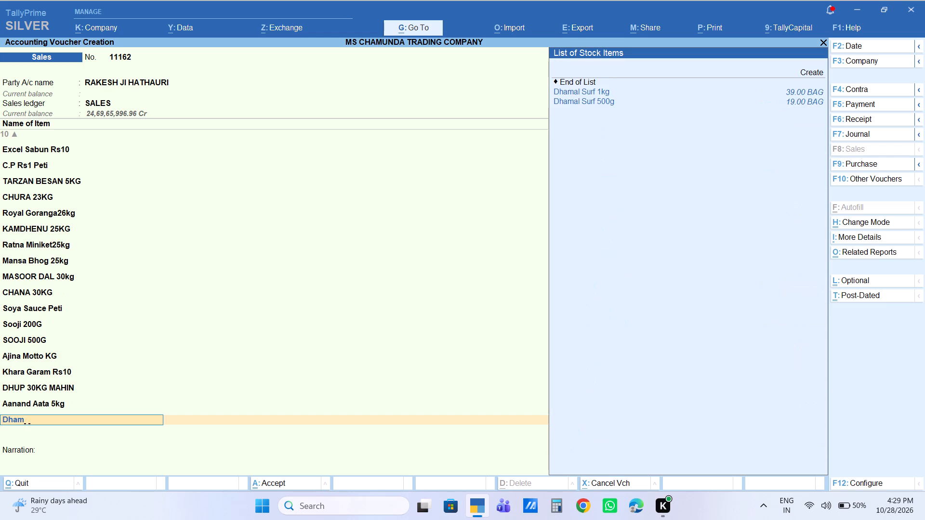
{"action": "key", "text": "Down"}
{"action": "key", "text": "Down"}
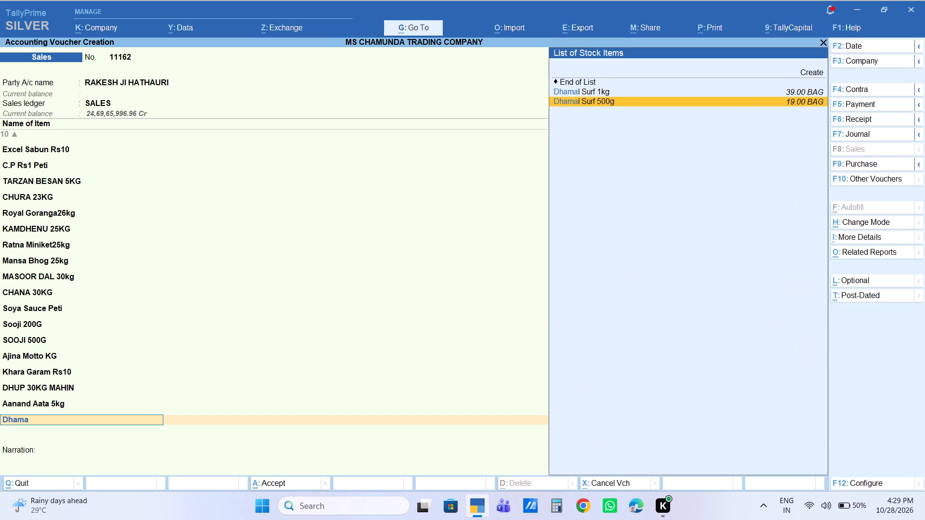
{"action": "key", "text": "Up"}
{"action": "key", "text": "Return"}
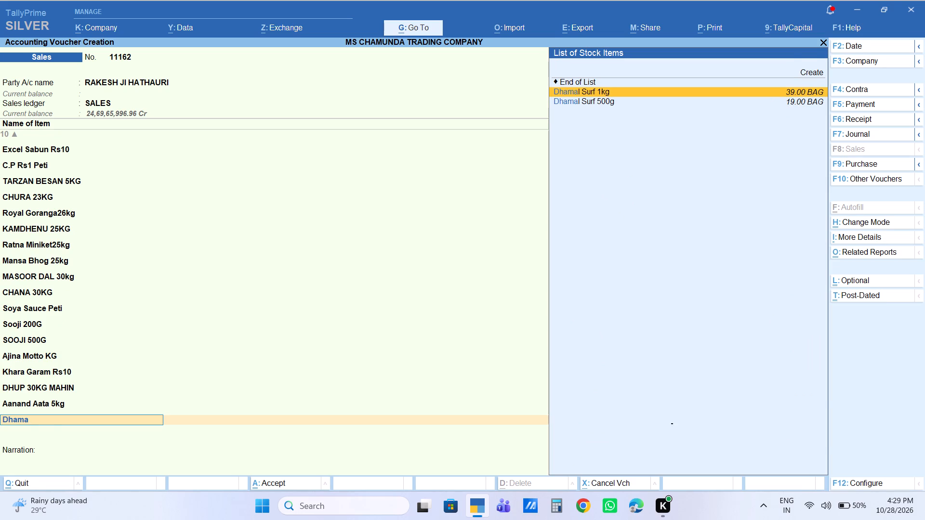
{"action": "type", "text": "10"}
{"action": "key", "text": "Return"}
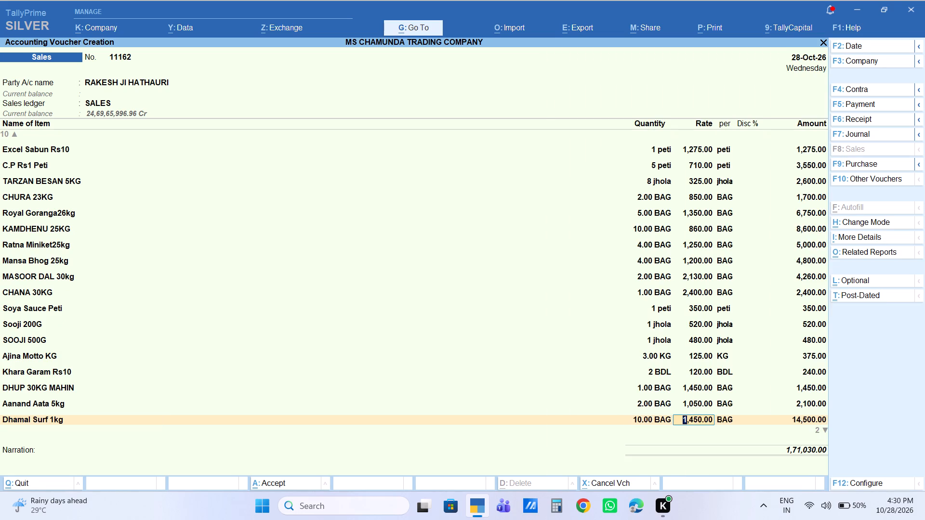
{"action": "key", "text": "1"}
{"action": "type", "text": "46"}
{"action": "key", "text": "0"}
{"action": "key", "text": "Return"}
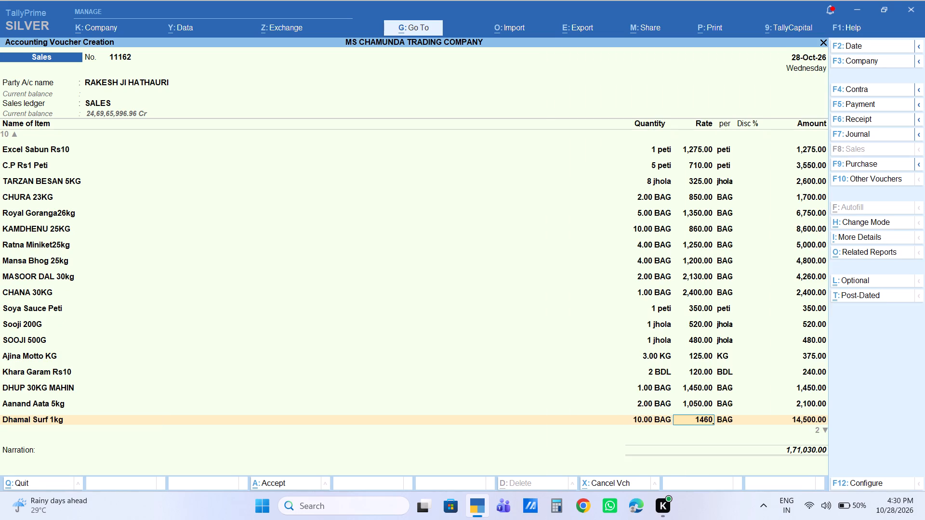
{"action": "key", "text": "Return"}
{"action": "key", "text": "Return"}
{"action": "key", "text": "Return"}
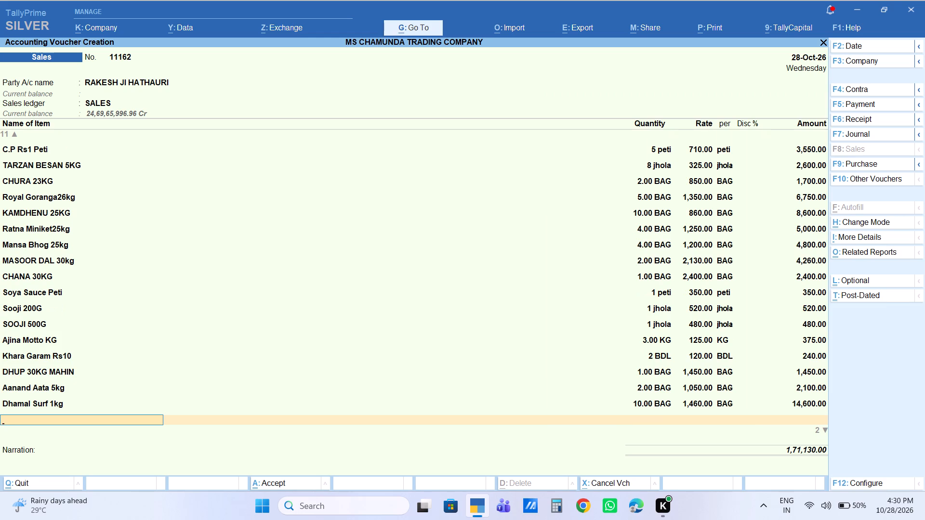
Add the stock item PARIVAR PAPAD PETI with 1 peti and set its line amount to 2,250.
{"action": "key", "text": "p"}
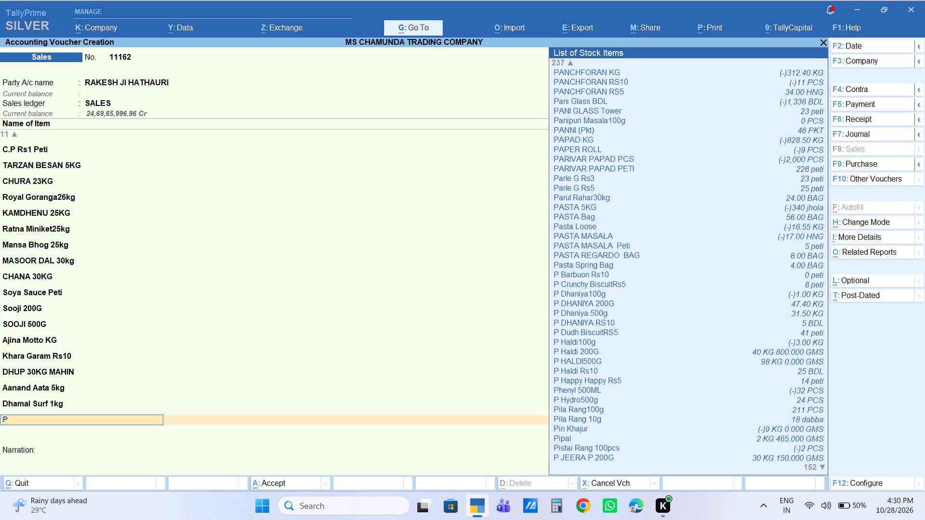
{"action": "type", "text": "arivar"}
{"action": "key", "text": "Down"}
{"action": "key", "text": "Down"}
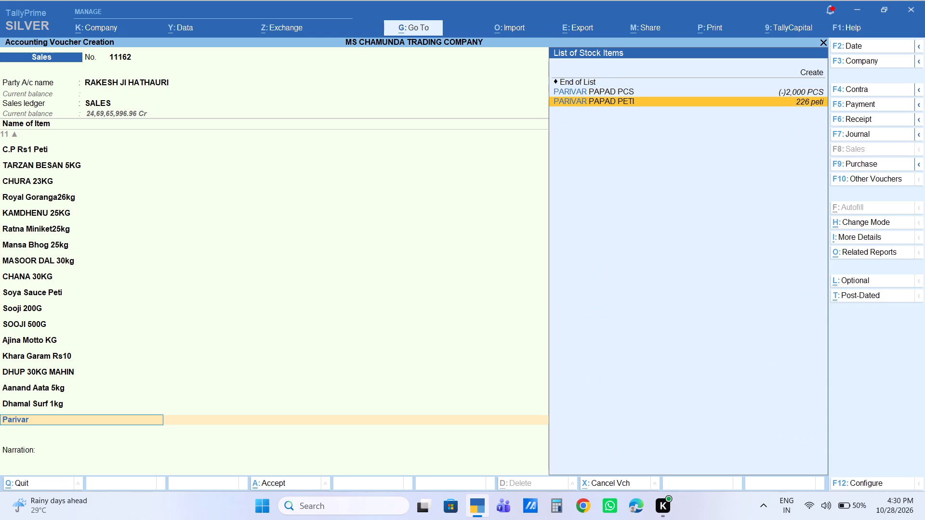
{"action": "key", "text": "Return"}
{"action": "key", "text": "1"}
{"action": "key", "text": "Return"}
{"action": "key", "text": "Return"}
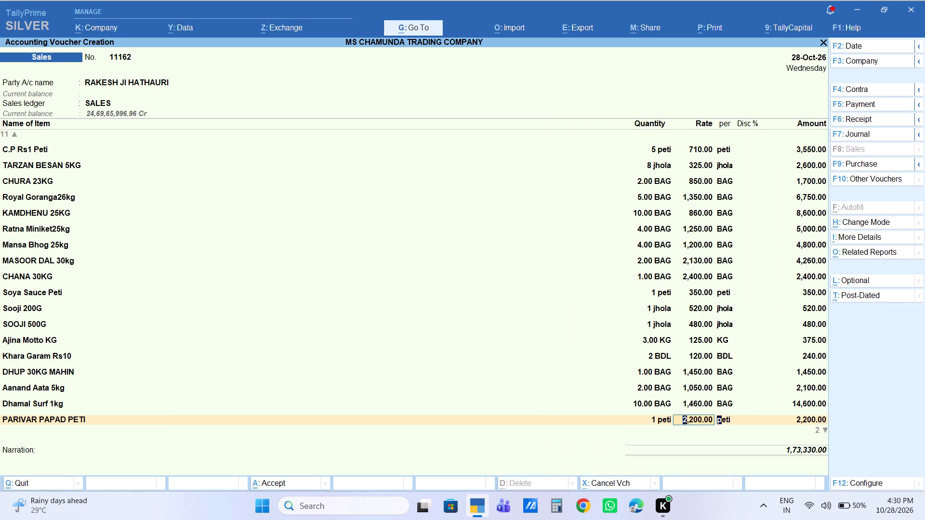
{"action": "key", "text": "Return"}
{"action": "key", "text": "Return"}
{"action": "type", "text": "2250"}
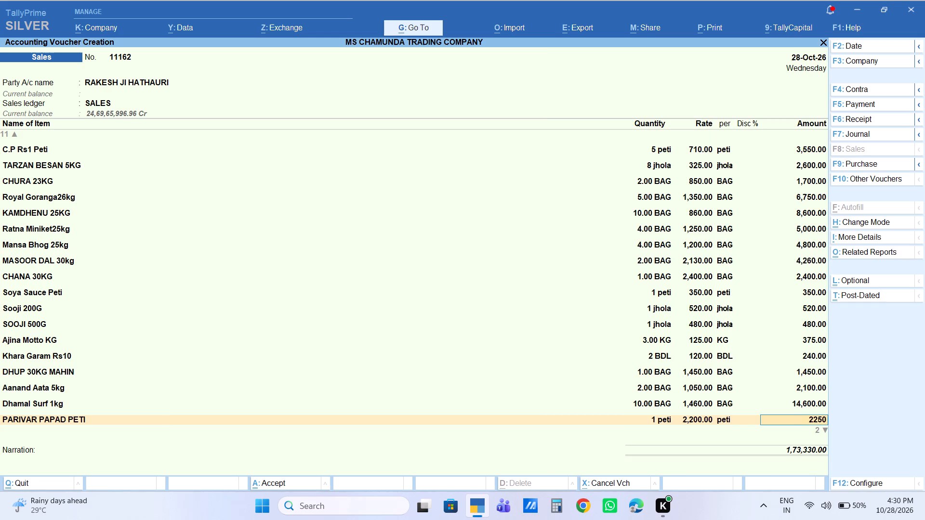
{"action": "key", "text": "Return"}
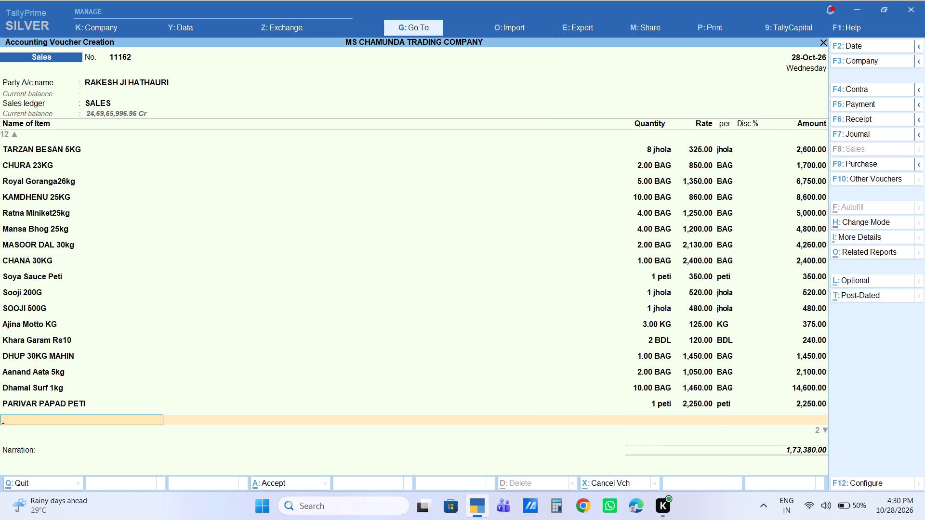
Add the stock item PUNJABI PAPAD PETI with 1 peti at a rate of 700.
{"action": "type", "text": "punja"}
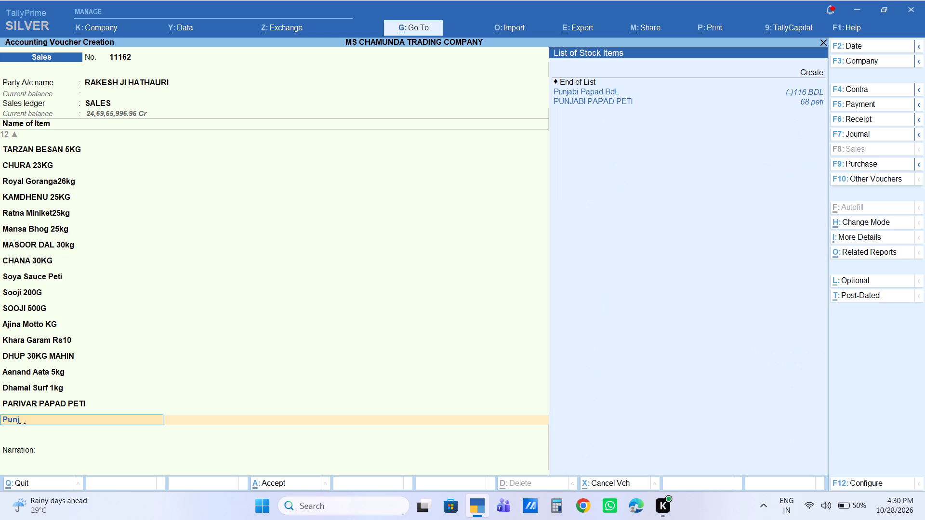
{"action": "key", "text": "Down"}
{"action": "key", "text": "Down"}
{"action": "key", "text": "Return"}
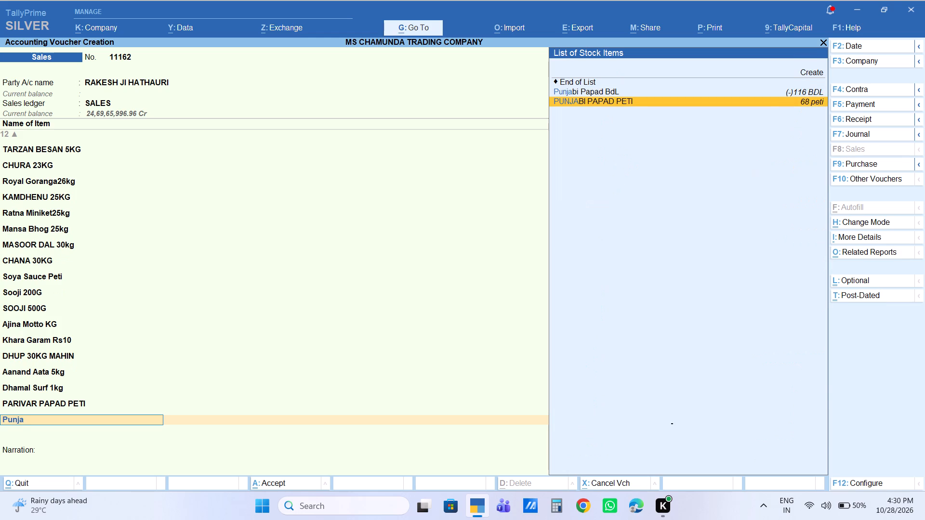
{"action": "key", "text": "1"}
{"action": "key", "text": "Return"}
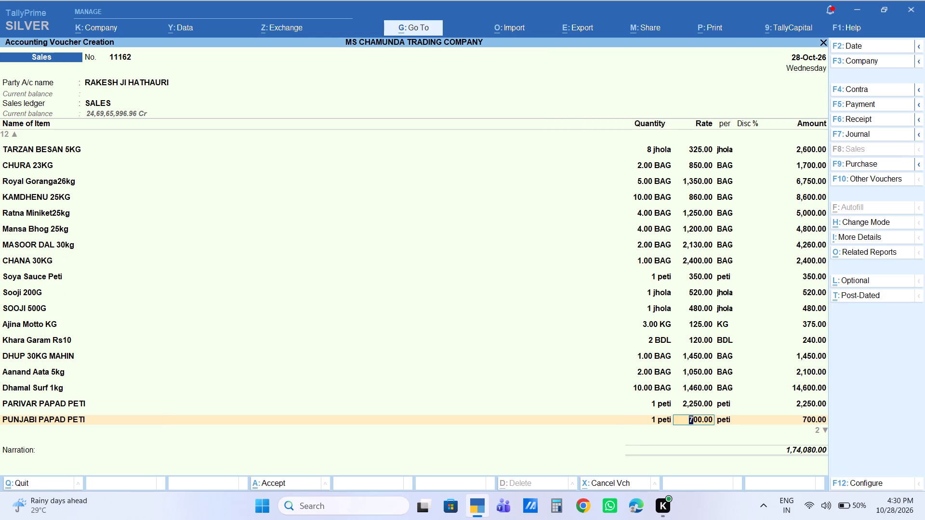
{"action": "key", "text": "Return"}
{"action": "key", "text": "Return"}
{"action": "key", "text": "Return"}
{"action": "key", "text": "Return"}
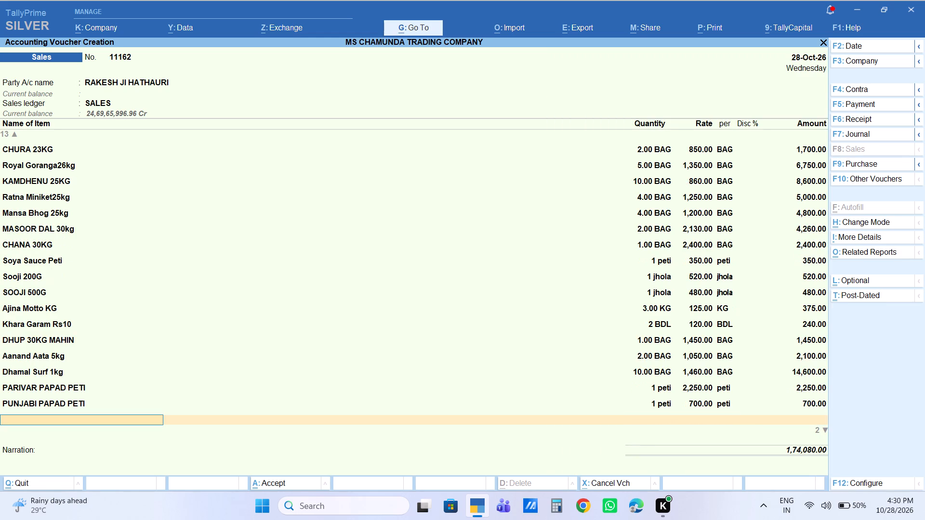
Add the stock item SONAMOTI 20kg with 10 BAG at a rate of 630.
{"action": "type", "text": "sona"}
{"action": "type", "text": "mo"}
{"action": "key", "text": "Down"}
{"action": "key", "text": "Return"}
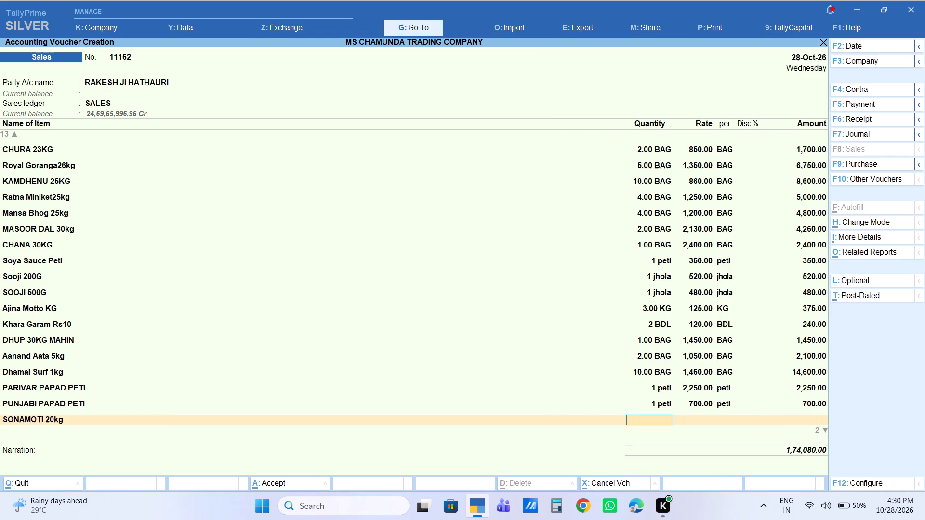
{"action": "type", "text": "10"}
{"action": "key", "text": "Return"}
{"action": "type", "text": "630"}
{"action": "key", "text": "Return"}
{"action": "key", "text": "Return"}
{"action": "key", "text": "Return"}
{"action": "key", "text": "Return"}
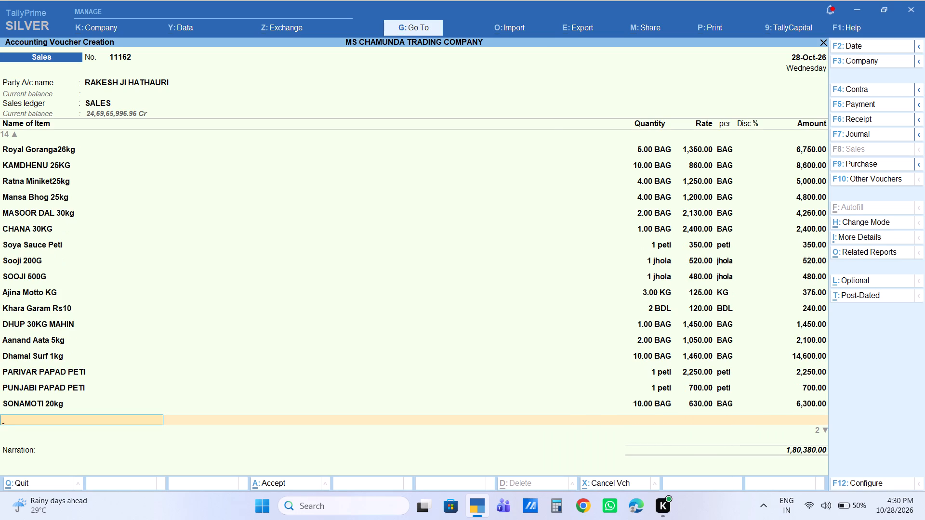
Add the stock item R Dhaniya 200g with 2 KG at a rate of 455 and a 36% discount.
{"action": "type", "text": "r dha"}
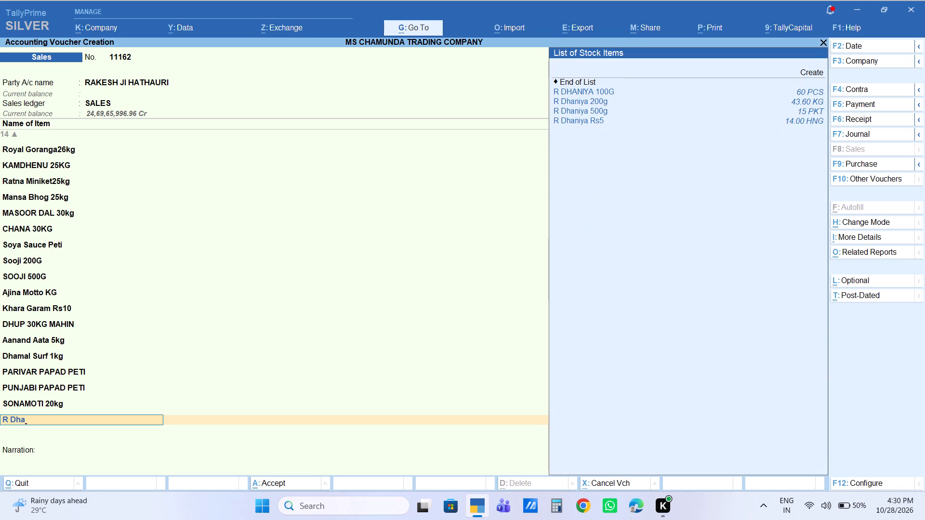
{"action": "key", "text": "Down"}
{"action": "key", "text": "Down"}
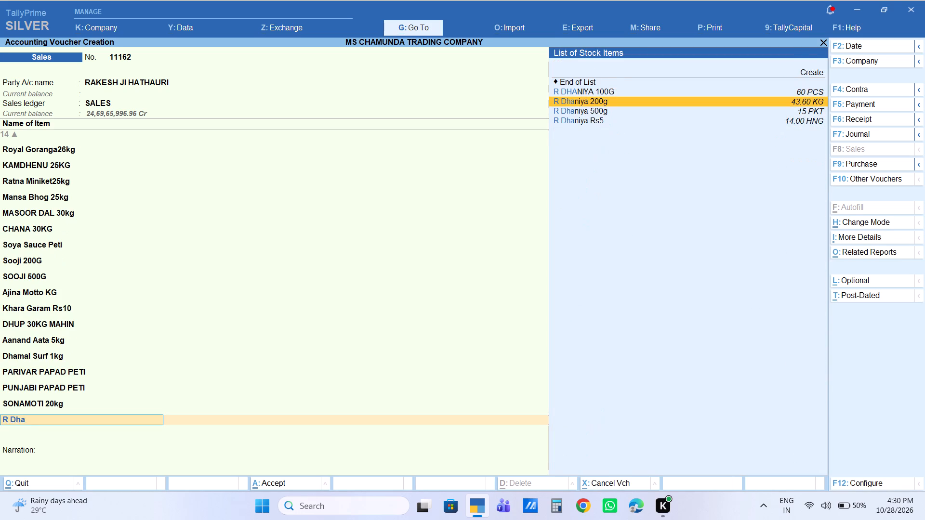
{"action": "key", "text": "Return"}
{"action": "key", "text": "2"}
{"action": "key", "text": "Return"}
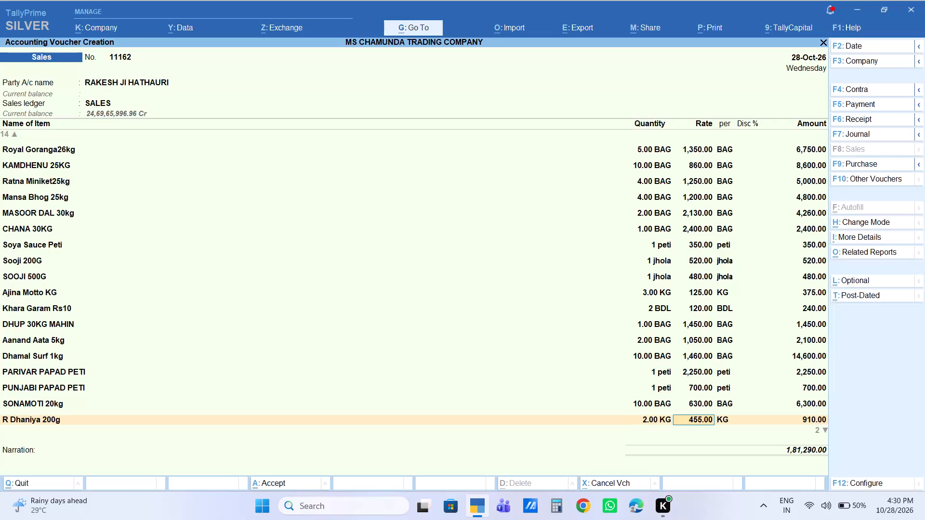
{"action": "key", "text": "Return"}
{"action": "key", "text": "Return"}
{"action": "type", "text": "36"}
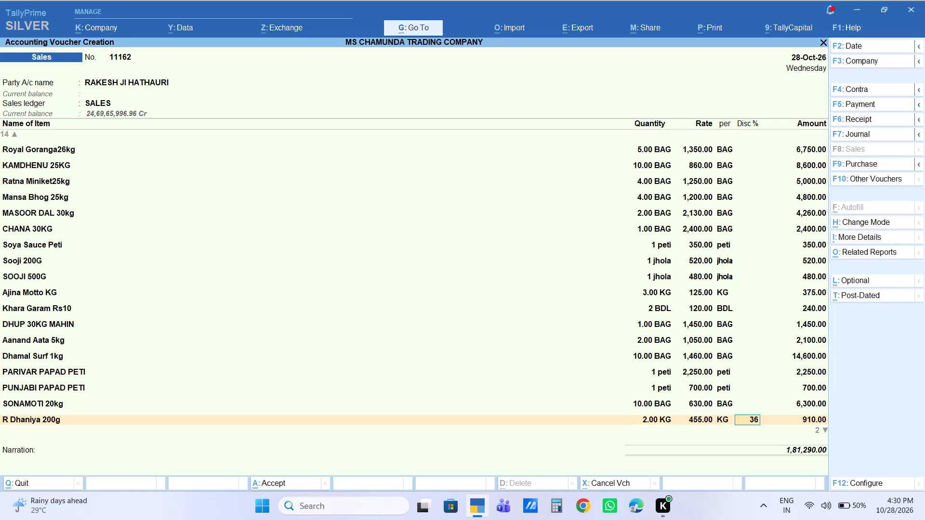
{"action": "key", "text": "Return"}
{"action": "key", "text": "Return"}
{"action": "key", "text": "Return"}
{"action": "key", "text": "BackSpace"}
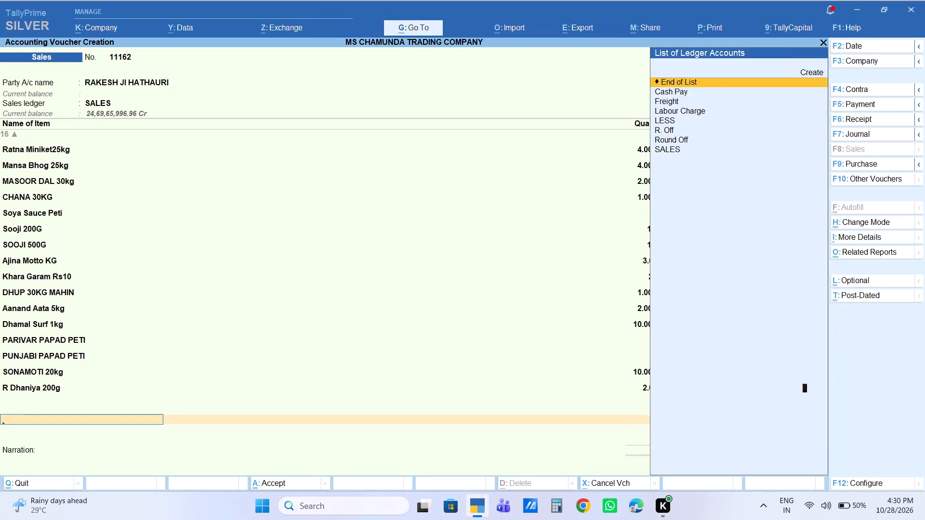
Add the stock item R MIRCH 200G with 2 KG at a rate of 660 and a 36% discount.
{"action": "key", "text": "Return"}
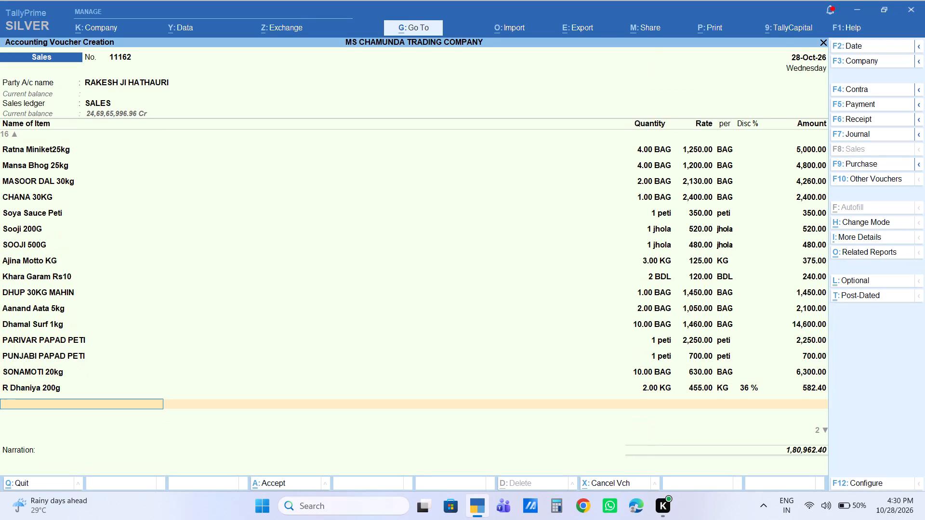
{"action": "type", "text": "r mir"}
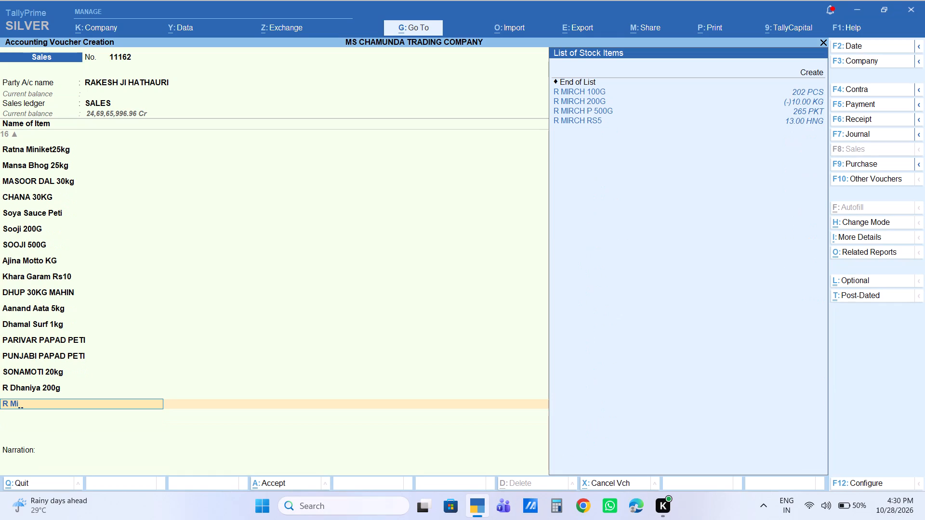
{"action": "key", "text": "Down"}
{"action": "key", "text": "Down"}
{"action": "key", "text": "Return"}
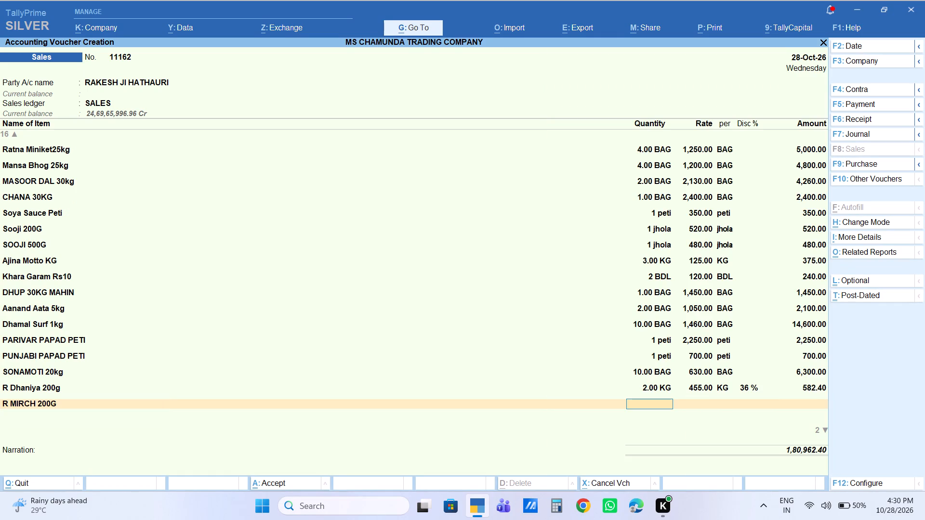
{"action": "key", "text": "2"}
{"action": "key", "text": "Return"}
{"action": "key", "text": "Return"}
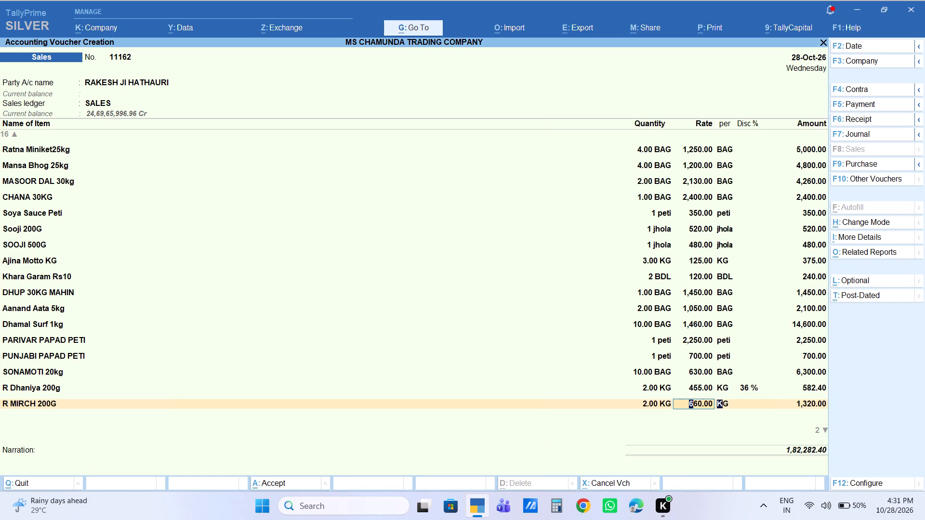
{"action": "key", "text": "Return"}
{"action": "type", "text": "36"}
{"action": "key", "text": "Return"}
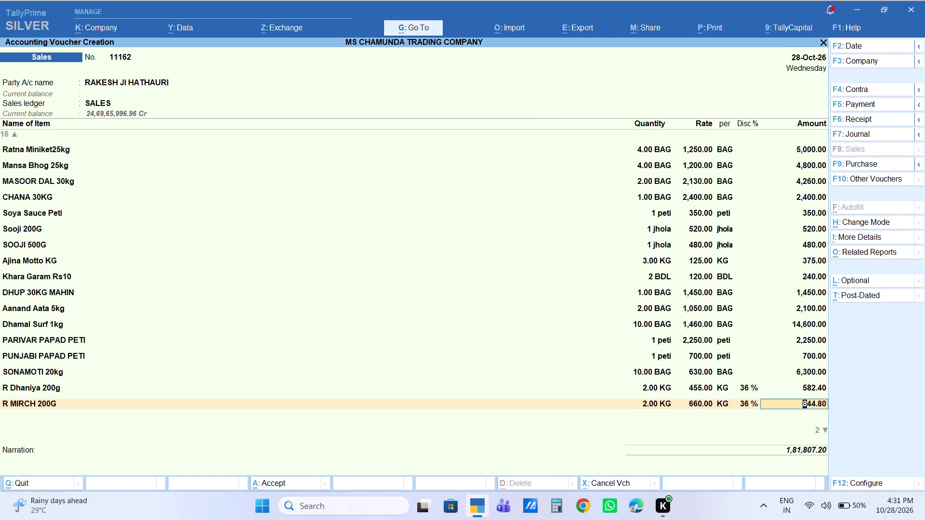
{"action": "key", "text": "Return"}
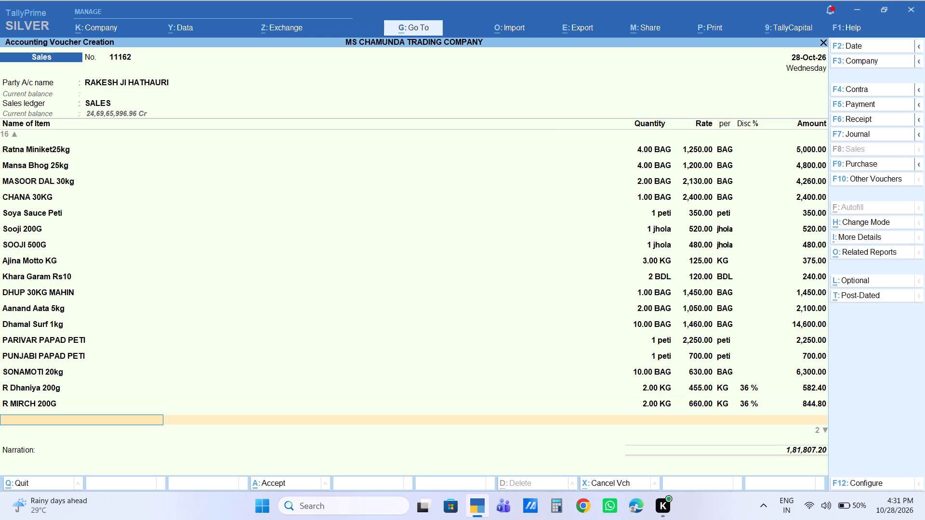
Add the stock item P Dudh BiscuitRS5 with 16 peti at a rate of 860.
{"action": "type", "text": "p du"}
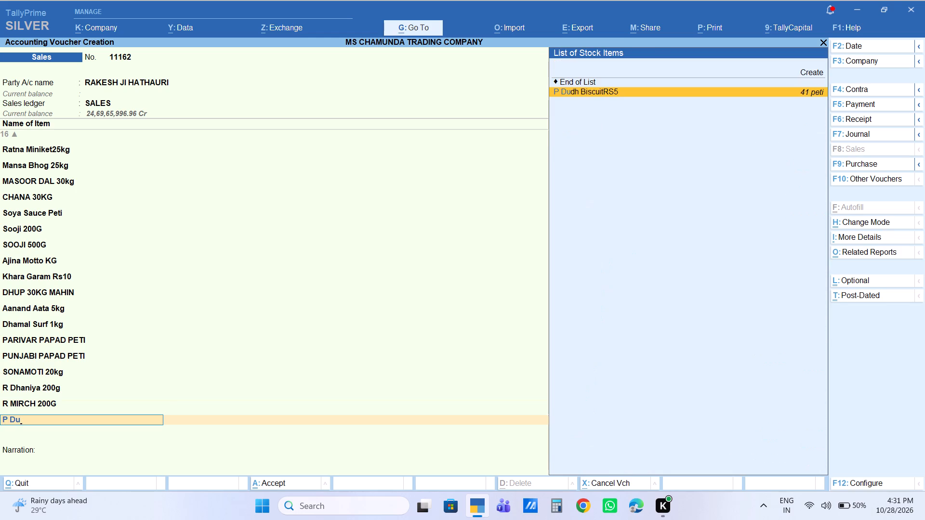
{"action": "key", "text": "Return"}
{"action": "type", "text": "16"}
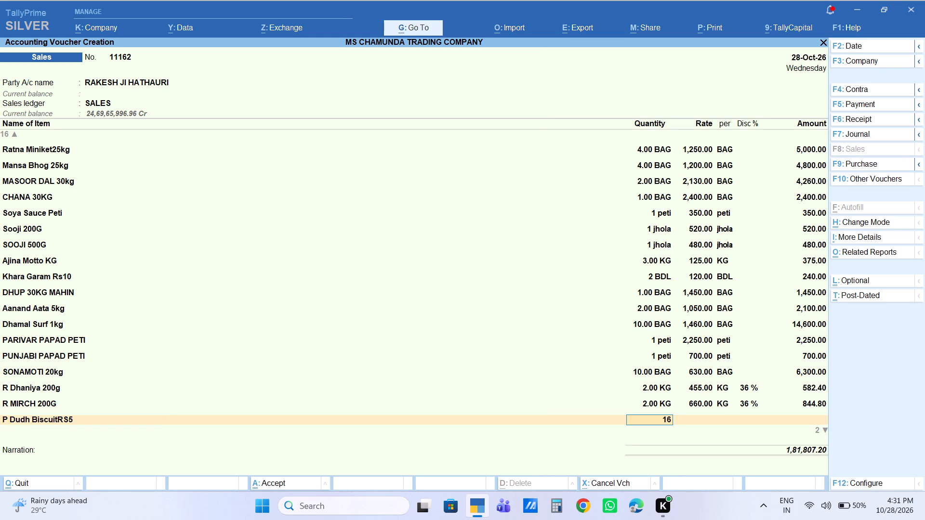
{"action": "key", "text": "Return"}
{"action": "key", "text": "Return"}
{"action": "key", "text": "Return"}
{"action": "key", "text": "Return"}
{"action": "key", "text": "Return"}
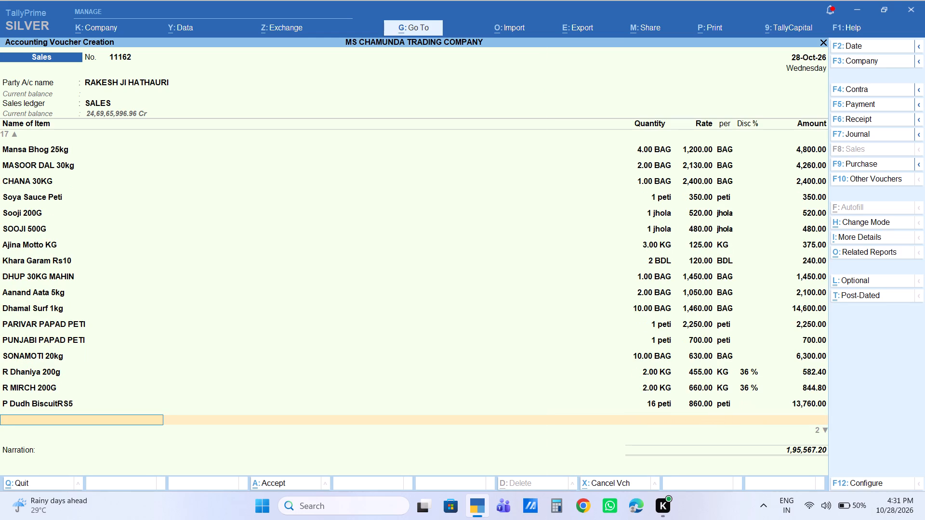
Add the stock item A Dreamlite Rs5 with 16 peti at a rate of 520.
{"action": "type", "text": "dre"}
{"action": "key", "text": "Down"}
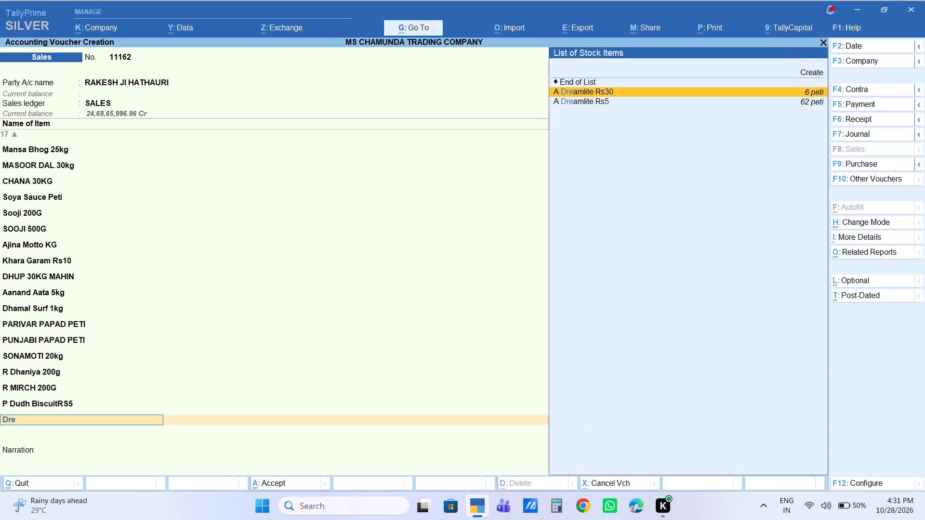
{"action": "key", "text": "Down"}
{"action": "key", "text": "Return"}
{"action": "type", "text": "16"}
{"action": "key", "text": "Return"}
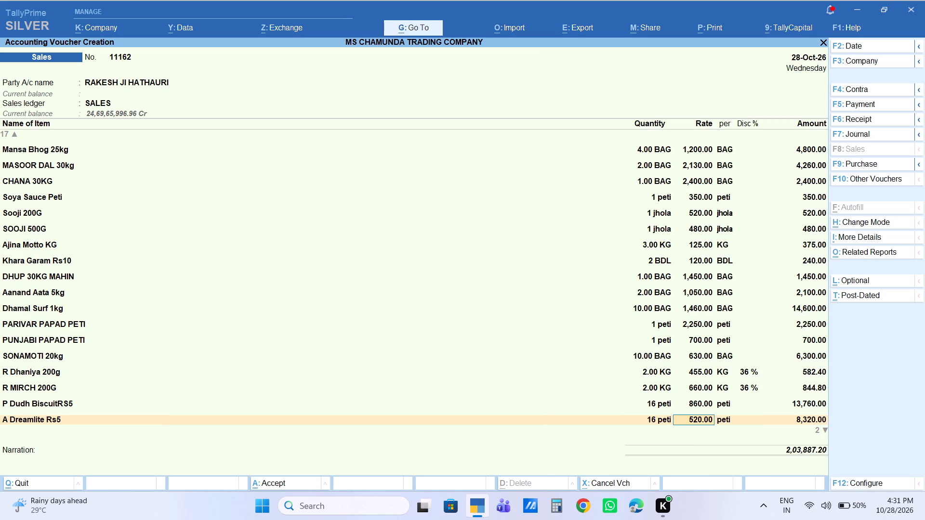
{"action": "key", "text": "Return"}
{"action": "key", "text": "Return"}
{"action": "key", "text": "Return"}
{"action": "key", "text": "Return"}
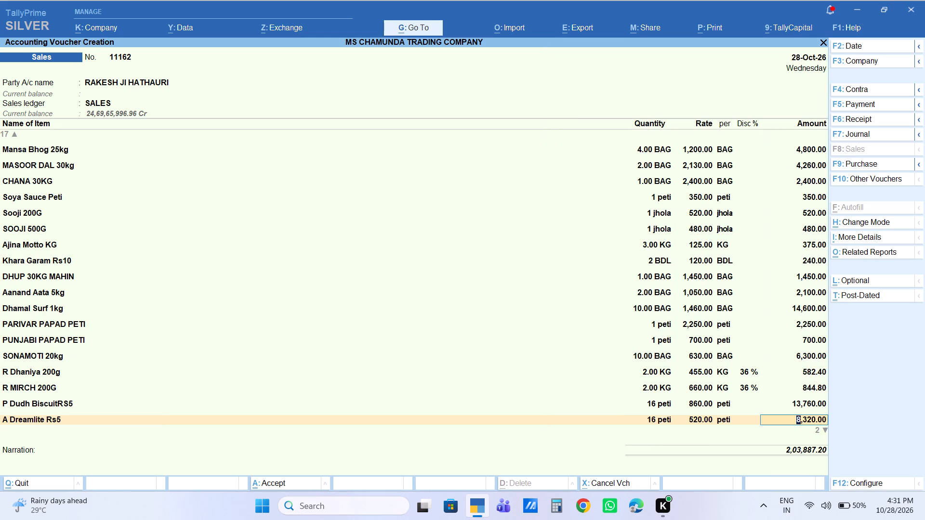
{"action": "key", "text": "Return"}
End the stock item list and add the Labour Charge ledger below the items.
{"action": "key", "text": "Return"}
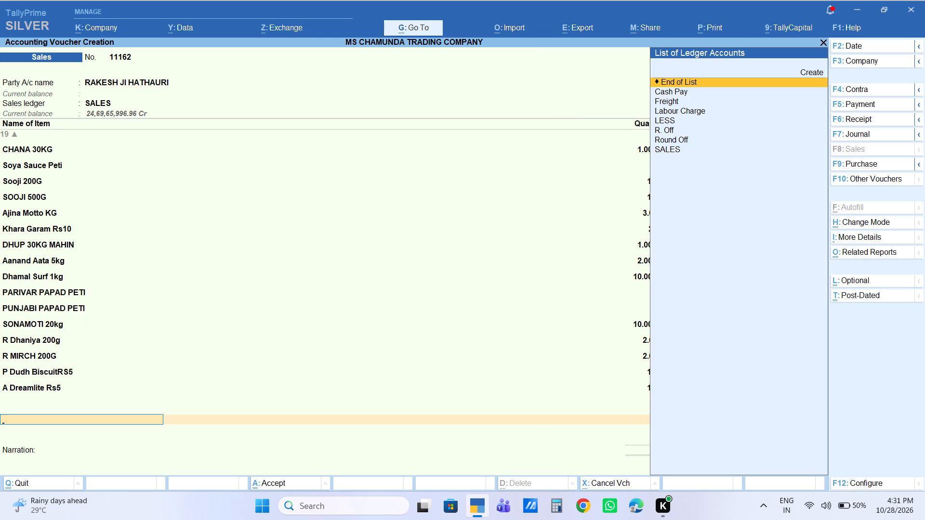
{"action": "key", "text": "BackSpace"}
{"action": "key", "text": "Down"}
{"action": "key", "text": "Down"}
{"action": "key", "text": "Down"}
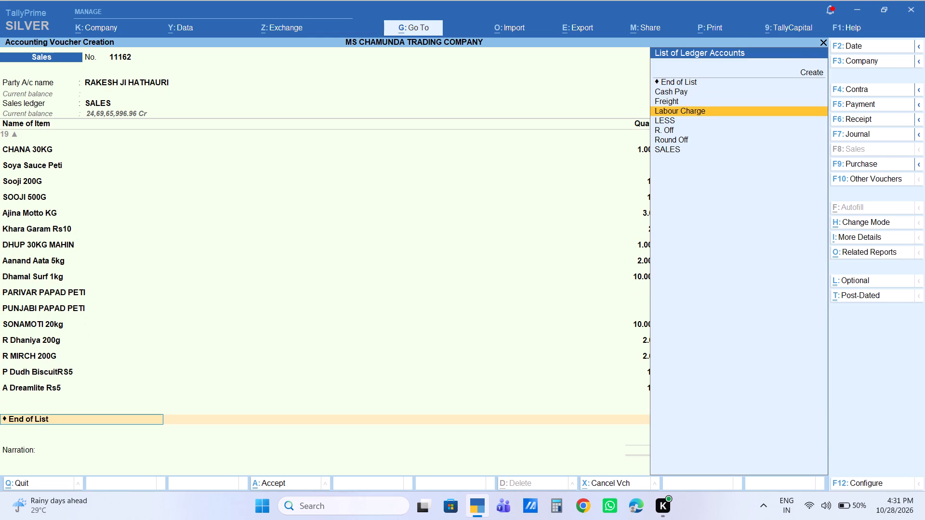
{"action": "key", "text": "Return"}
{"action": "key", "text": "Return"}
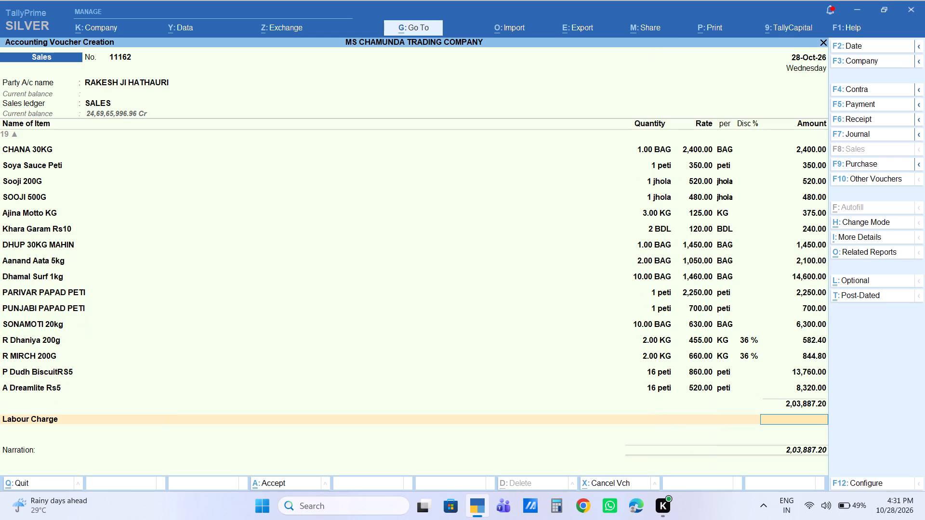
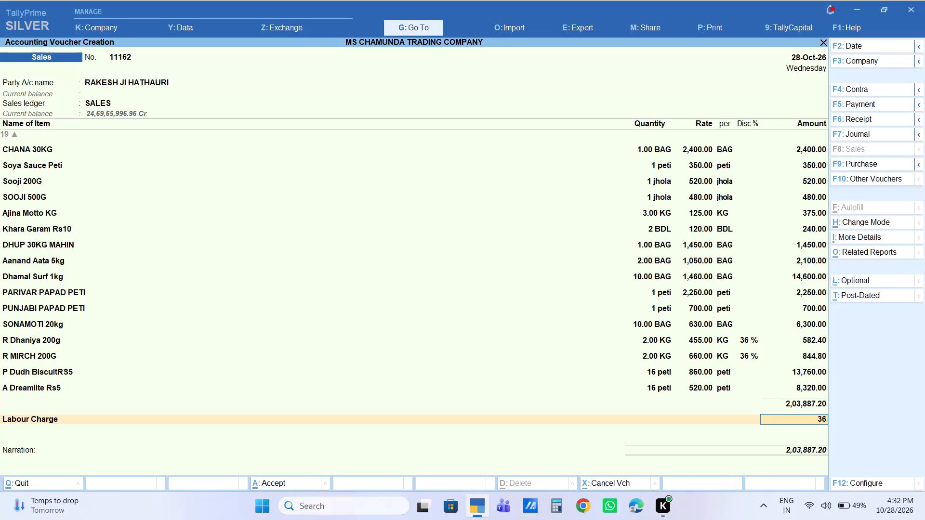
Set the Labour Charge amount to 363.
{"action": "key", "text": "Return"}
{"action": "key", "text": "BackSpace"}
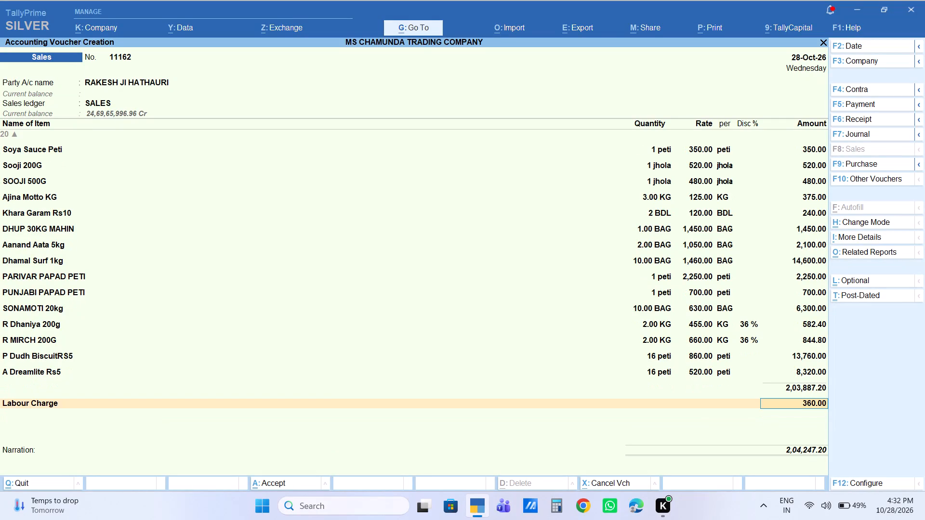
{"action": "type", "text": "363"}
{"action": "key", "text": "Return"}
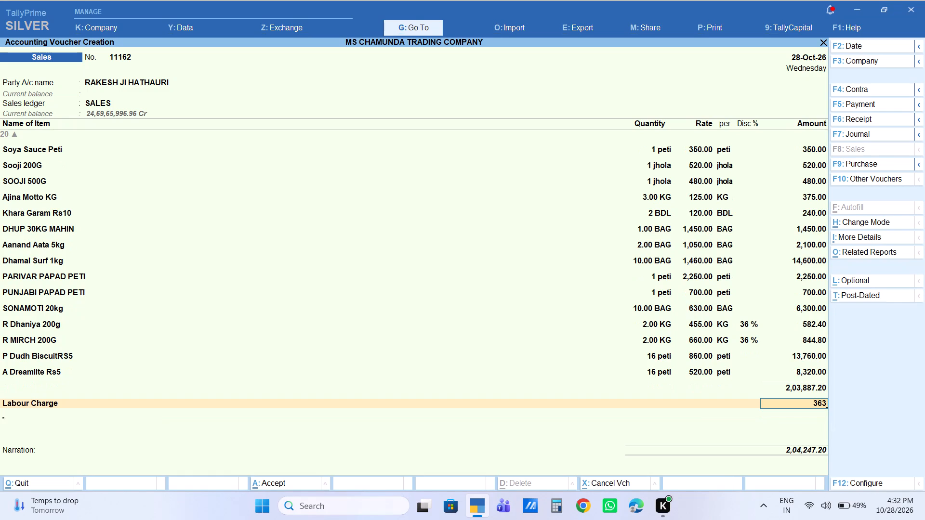
{"action": "key", "text": "Return"}
{"action": "key", "text": "BackSpace"}
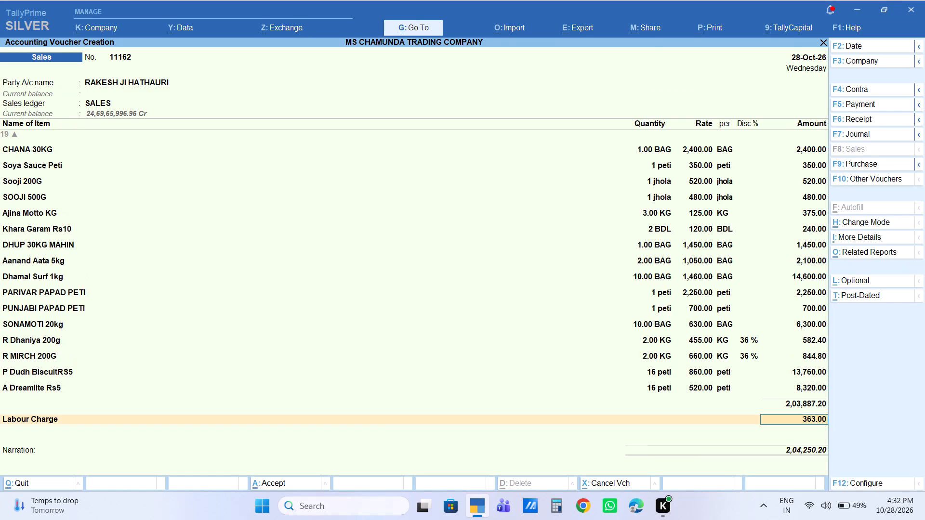
{"action": "key", "text": "Return"}
Add the R. Off ledger below the Labour Charge with its calculated rounding amount.
{"action": "key", "text": "r"}
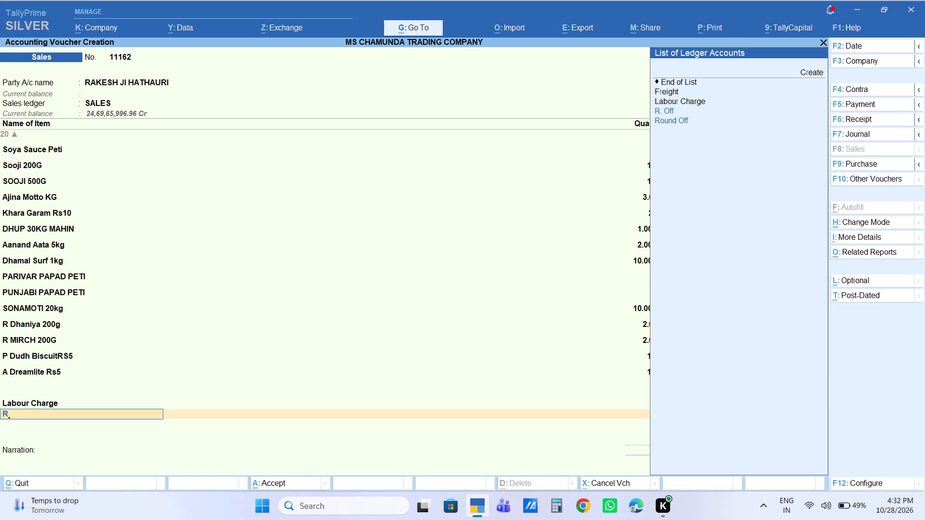
{"action": "key", "text": "Down"}
{"action": "key", "text": "Down"}
{"action": "key", "text": "Up"}
{"action": "key", "text": "Return"}
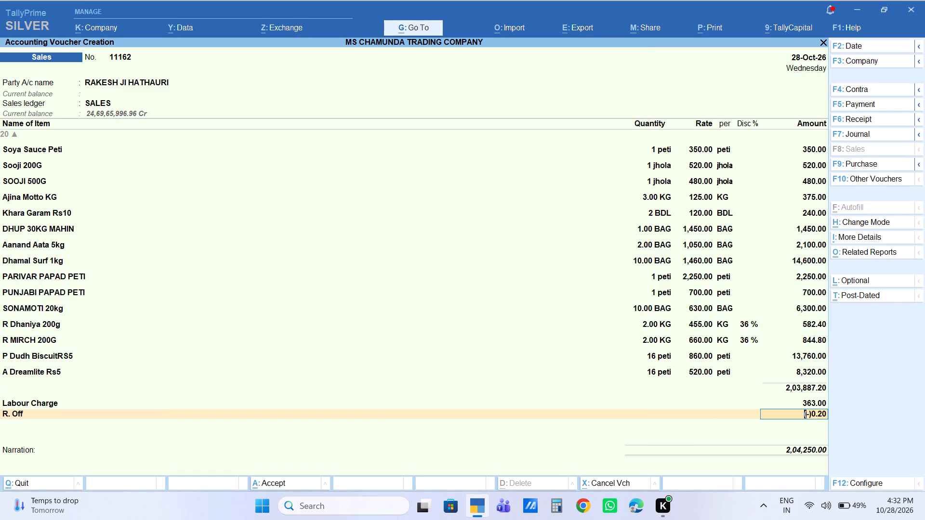
{"action": "key", "text": "Return"}
End the ledger list, keep the customer's bill-wise details as a New Ref, and save the sales voucher.
{"action": "key", "text": "Return"}
{"action": "key", "text": "Return"}
{"action": "key", "text": "Return"}
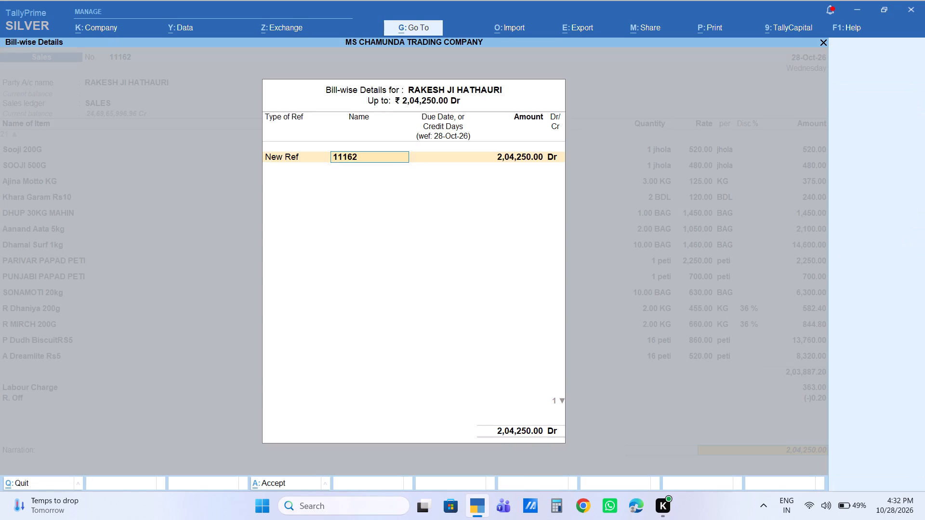
{"action": "key", "text": "Return"}
{"action": "key", "text": "Return"}
{"action": "key", "text": "Return"}
{"action": "key", "text": "Return"}
{"action": "key", "text": "Return"}
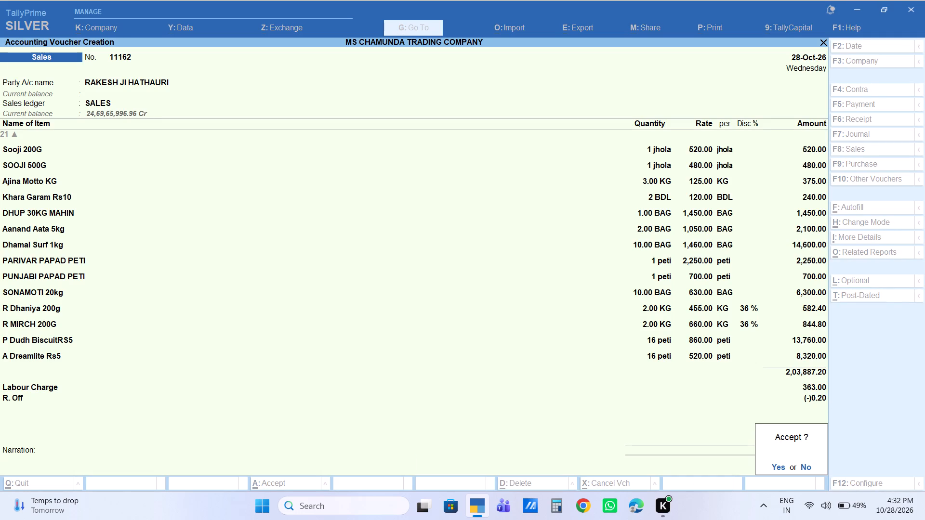
{"action": "key", "text": "Return"}
Leave voucher creation and open the last sales voucher, 11162, from the Day Book for alteration.
{"action": "key", "text": "Escape"}
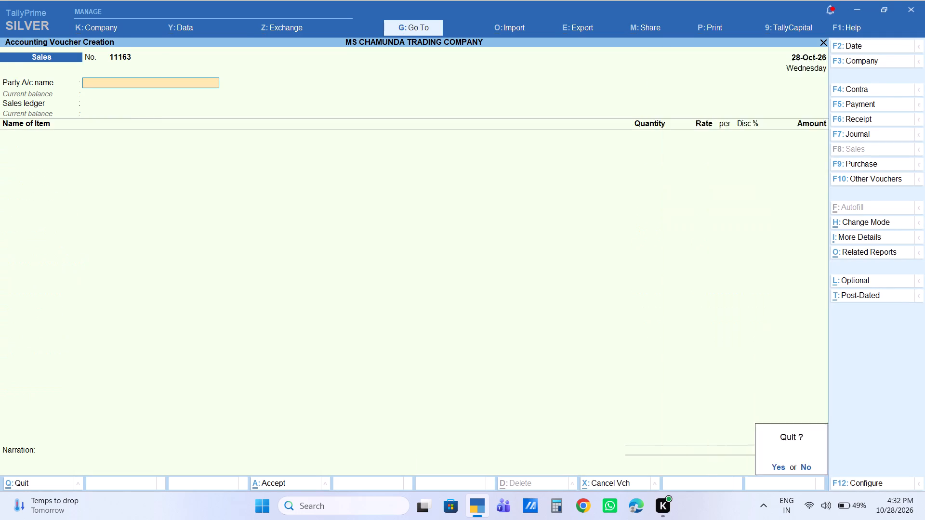
{"action": "key", "text": "Escape"}
{"action": "key", "text": "Down"}
{"action": "key", "text": "Return"}
{"action": "key", "text": "Down"}
{"action": "key", "text": "Down"}
{"action": "key", "text": "Down"}
{"action": "key", "text": "Down"}
{"action": "key", "text": "Down"}
{"action": "key", "text": "Down"}
{"action": "key", "text": "Down"}
{"action": "key", "text": "Down"}
{"action": "key", "text": "Down"}
{"action": "key", "text": "Down"}
{"action": "key", "text": "Down"}
{"action": "key", "text": "Down"}
{"action": "key", "text": "Down"}
{"action": "key", "text": "Down"}
{"action": "key", "text": "Down"}
{"action": "key", "text": "Down"}
{"action": "key", "text": "Down"}
{"action": "key", "text": "Down"}
{"action": "key", "text": "Down"}
{"action": "key", "text": "Down"}
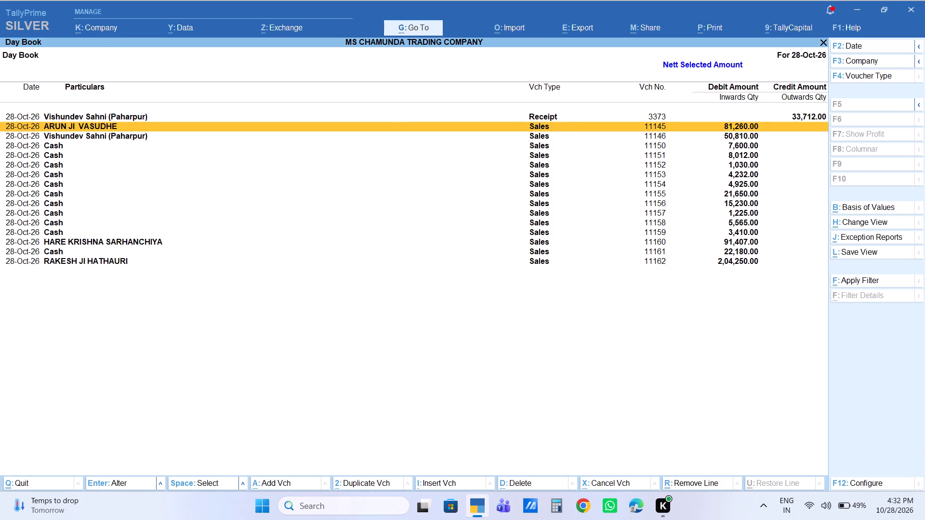
{"action": "key", "text": "Return"}
Keep the party details and set the rate of SALONI 500ML PETI to 3450 in the item list.
{"action": "key", "text": "Return"}
{"action": "key", "text": "Return"}
{"action": "key", "text": "Return"}
{"action": "key", "text": "Return"}
{"action": "key", "text": "Return"}
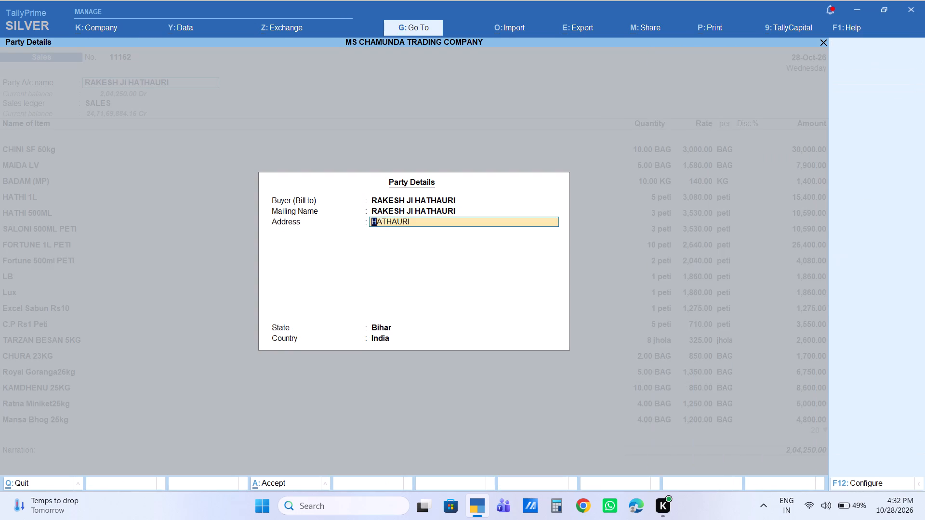
{"action": "key", "text": "Return"}
{"action": "key", "text": "Return"}
{"action": "key", "text": "Return"}
{"action": "key", "text": "Return"}
{"action": "key", "text": "Return"}
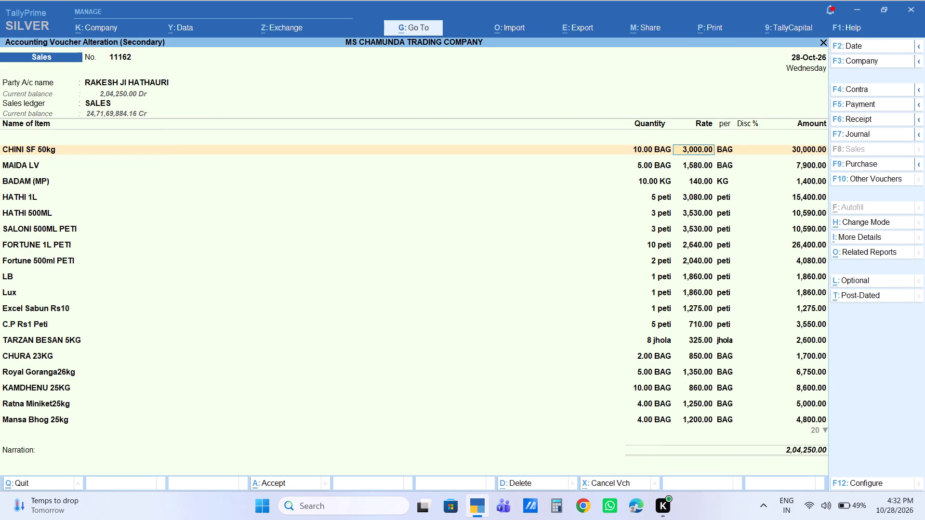
{"action": "key", "text": "Down"}
{"action": "key", "text": "Down"}
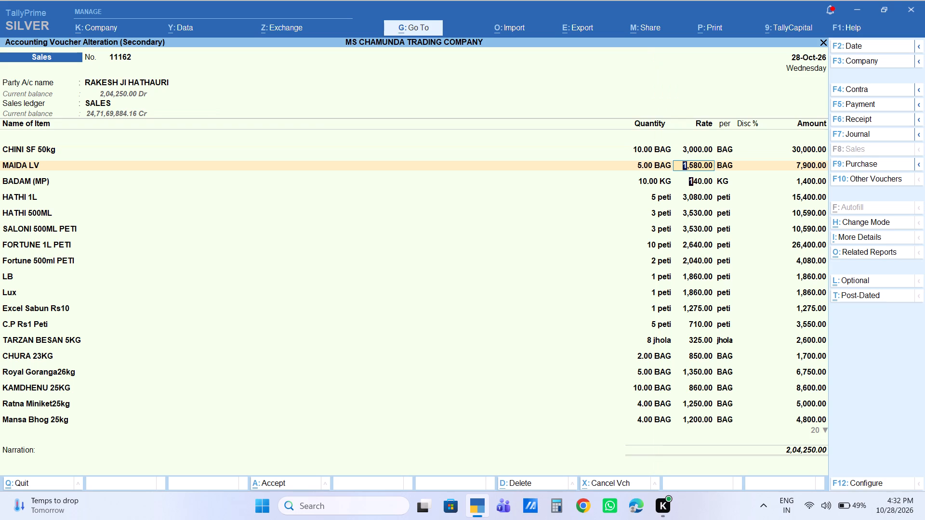
{"action": "key", "text": "Down"}
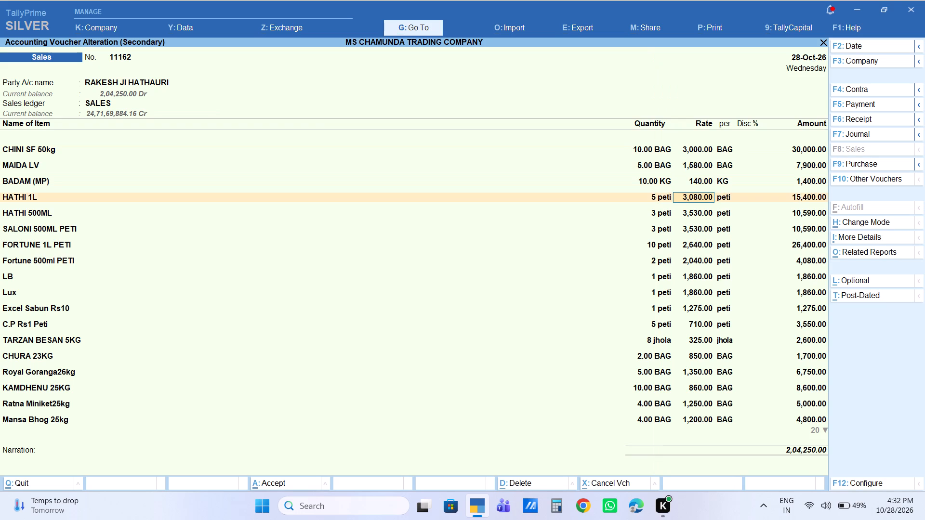
{"action": "key", "text": "Down"}
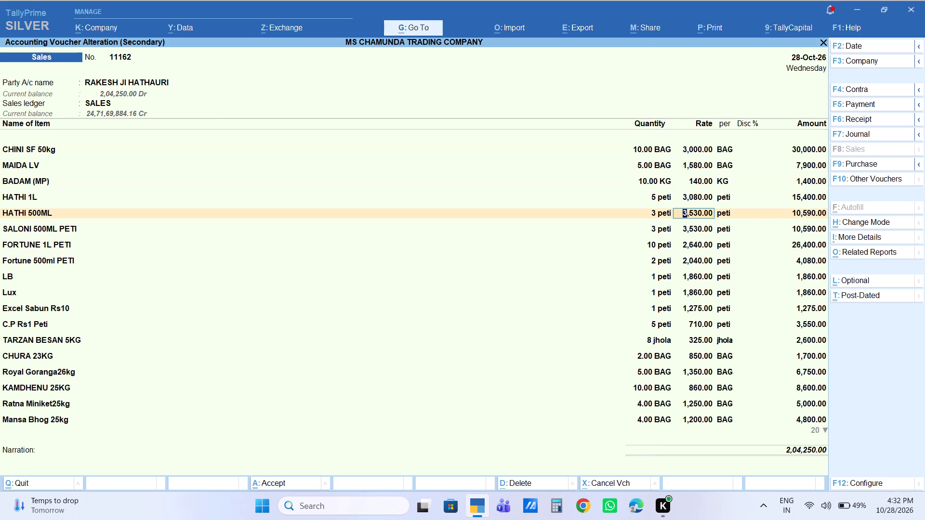
{"action": "key", "text": "Down"}
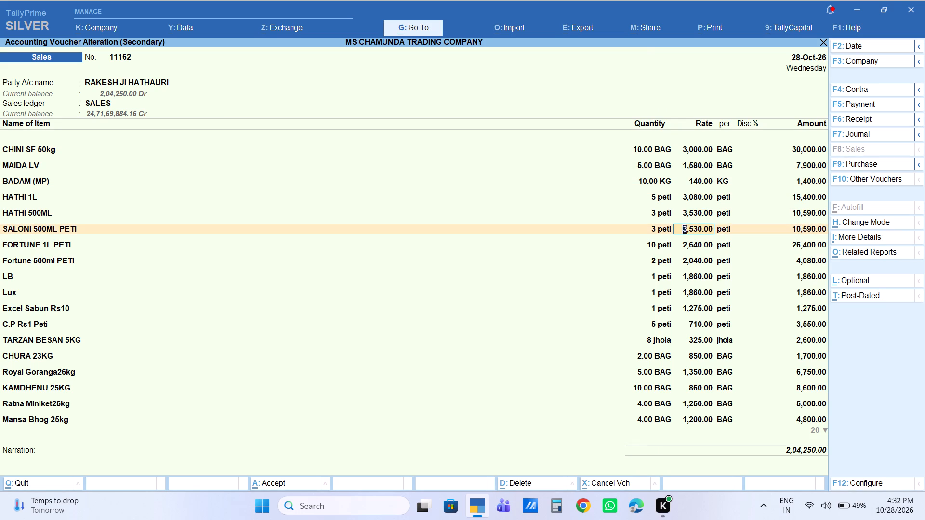
{"action": "key", "text": "Up"}
{"action": "key", "text": "Down"}
{"action": "type", "text": "3450"}
{"action": "key", "text": "Return"}
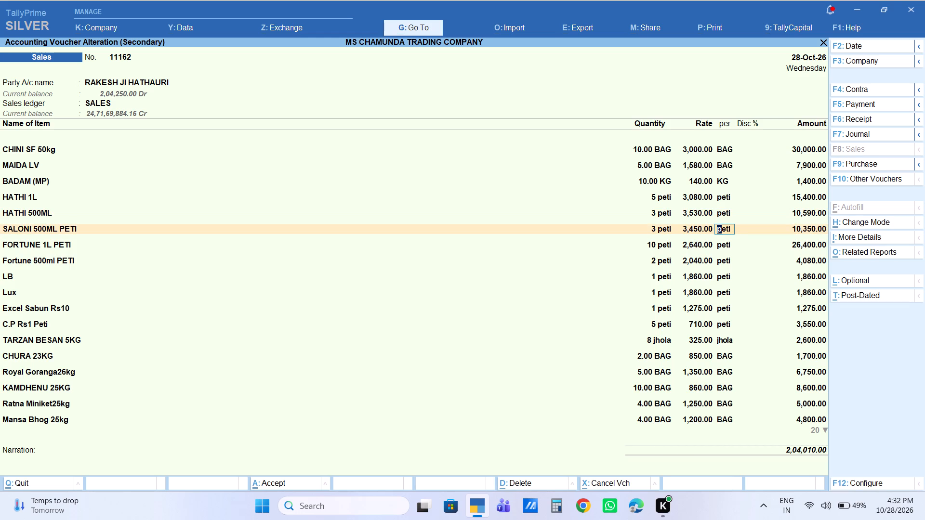
{"action": "key", "text": "Return"}
{"action": "key", "text": "Return"}
{"action": "key", "text": "Return"}
{"action": "key", "text": "Return"}
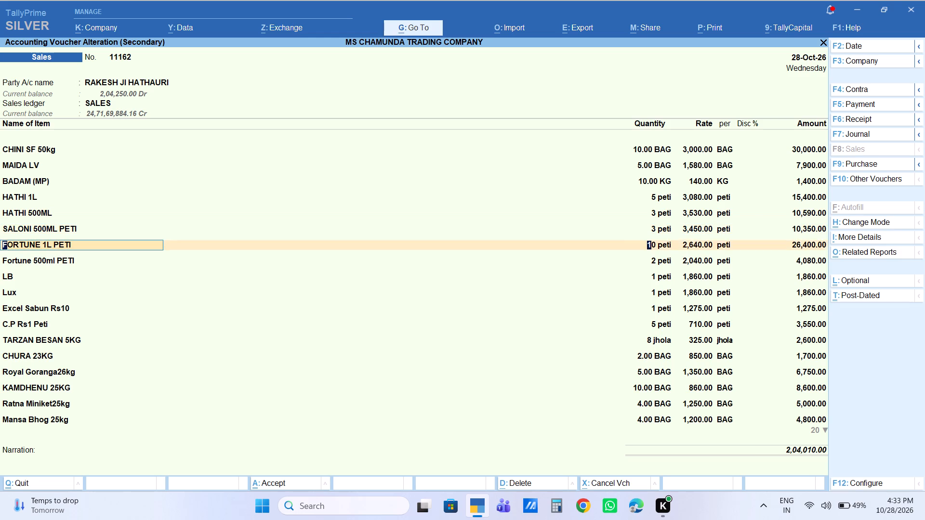
Review the item rates in the voucher from FORTUNE 1L PETI down to Khara Garam Rs10.
{"action": "key", "text": "Return"}
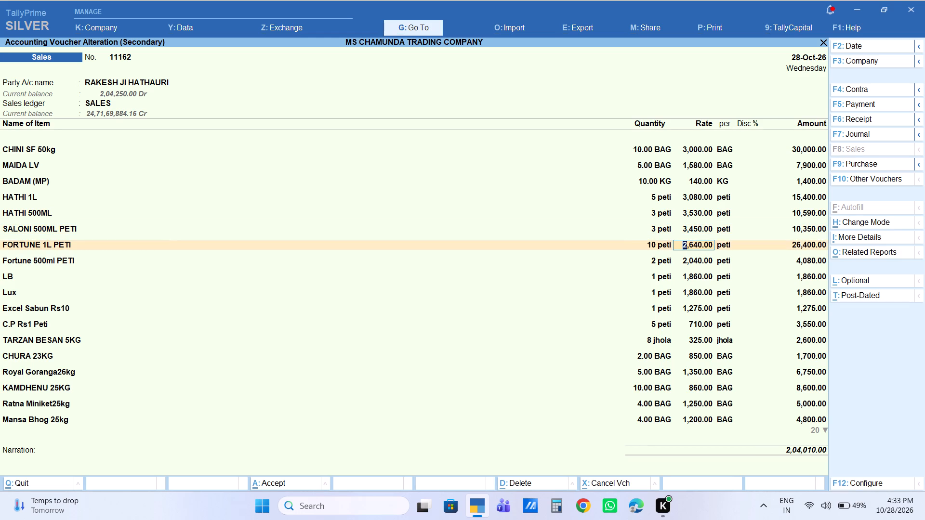
{"action": "key", "text": "Down"}
{"action": "key", "text": "Down"}
{"action": "key", "text": "Down"}
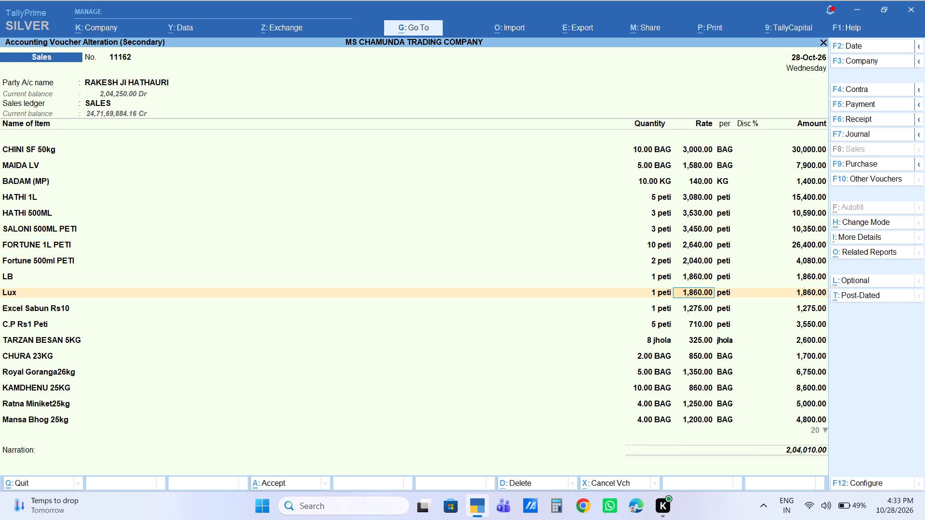
{"action": "key", "text": "Down"}
{"action": "key", "text": "Down"}
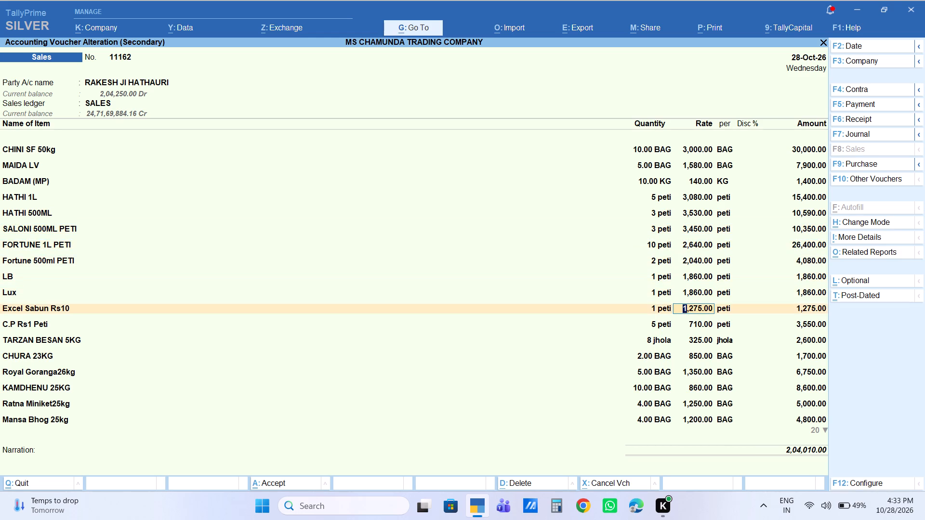
{"action": "key", "text": "Down"}
{"action": "key", "text": "Down"}
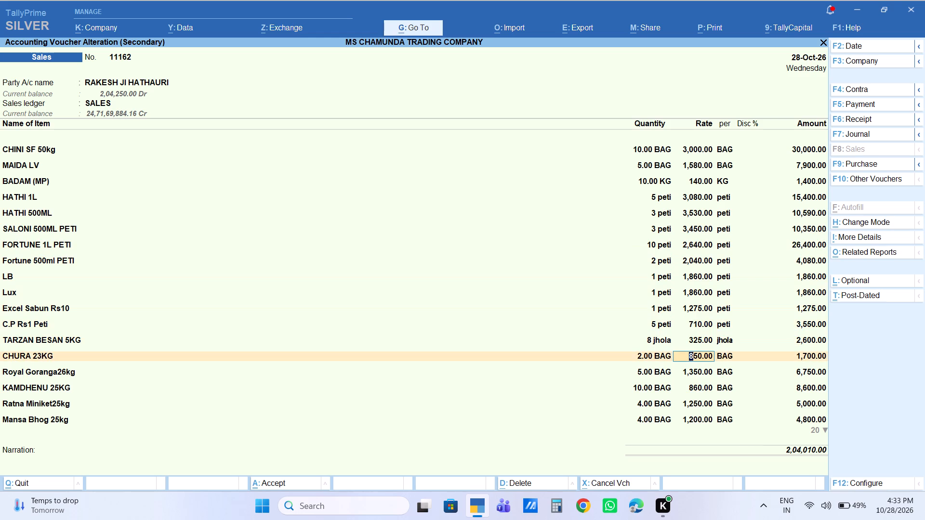
{"action": "key", "text": "Down"}
{"action": "key", "text": "Down"}
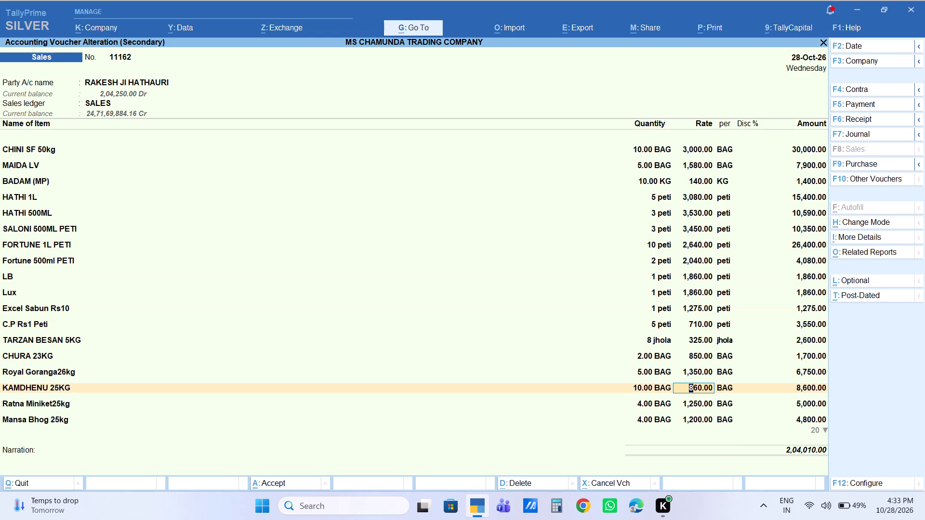
{"action": "key", "text": "Down"}
{"action": "key", "text": "Down"}
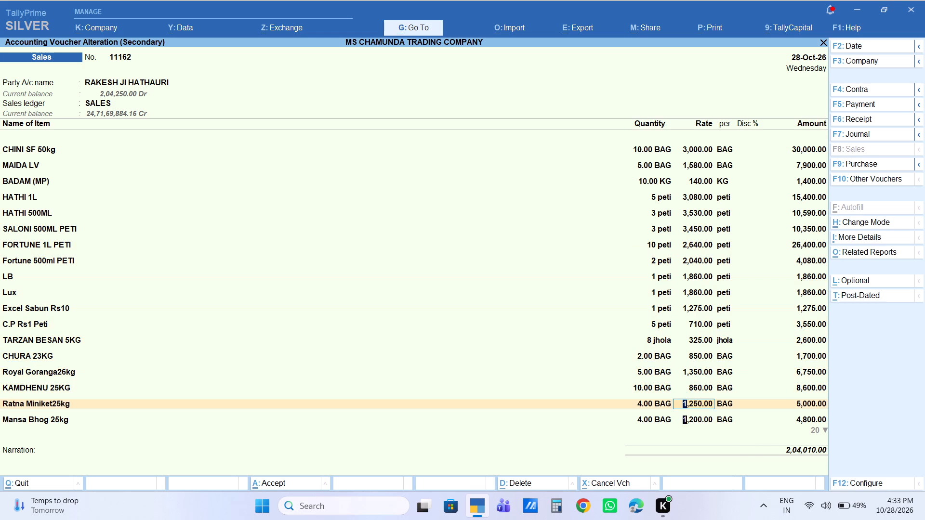
{"action": "key", "text": "Down"}
{"action": "key", "text": "Down"}
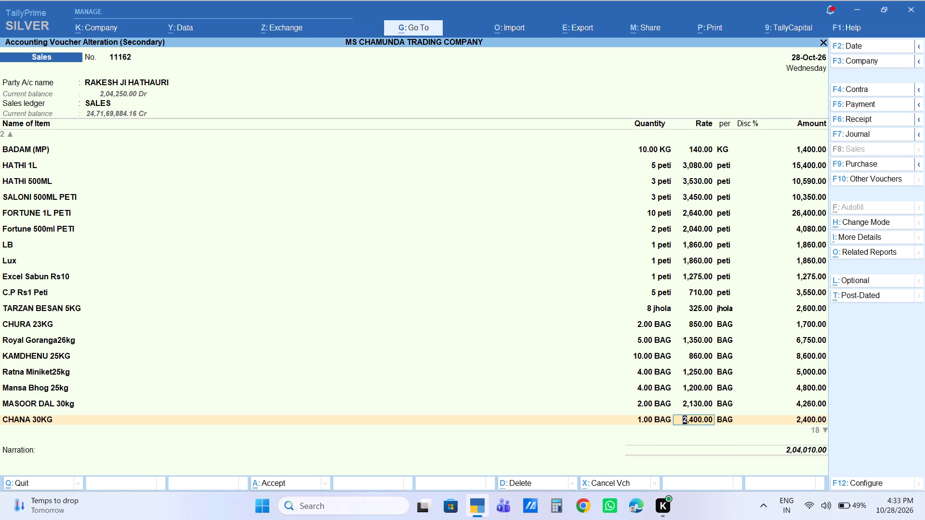
{"action": "key", "text": "Down"}
{"action": "key", "text": "Down"}
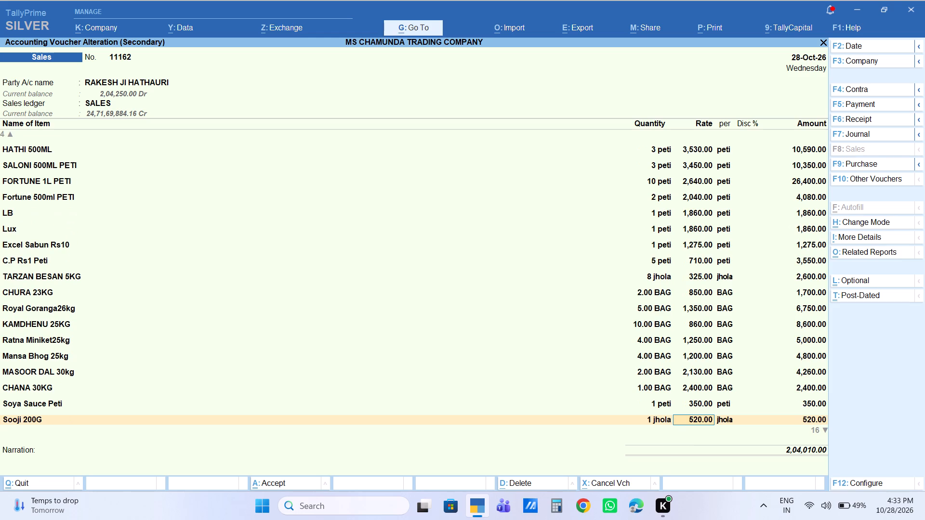
{"action": "key", "text": "Down"}
{"action": "key", "text": "Down"}
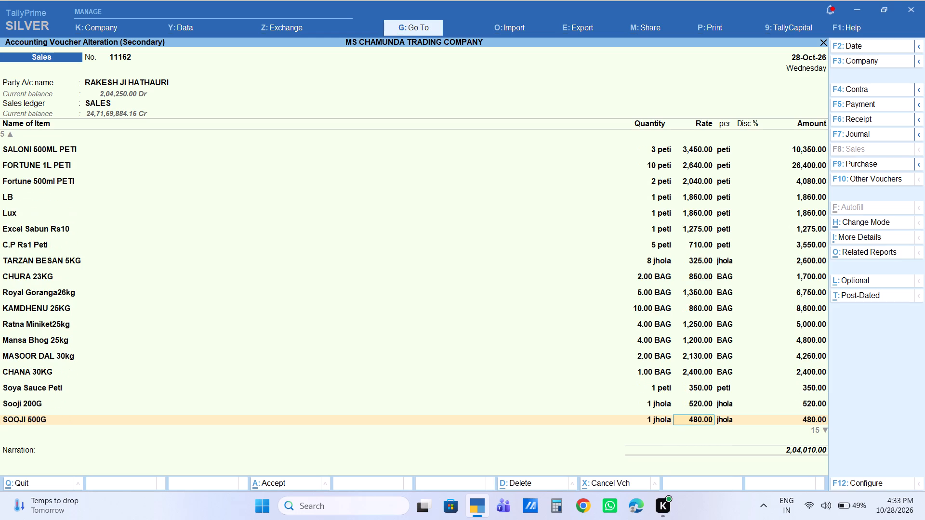
{"action": "key", "text": "Down"}
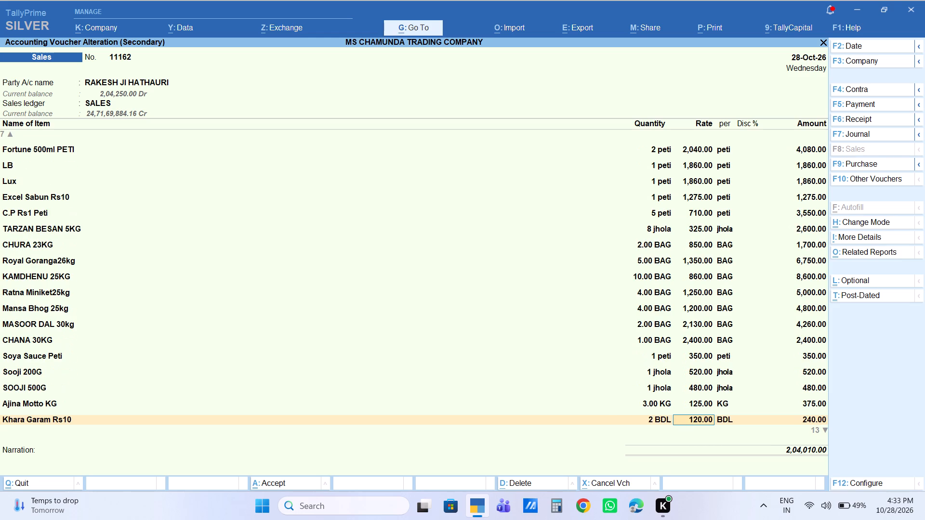
{"action": "key", "text": "Down"}
Review the remaining item rates from DHUP 30KG MAHIN down to A Dreamlite Rs5.
{"action": "key", "text": "Down"}
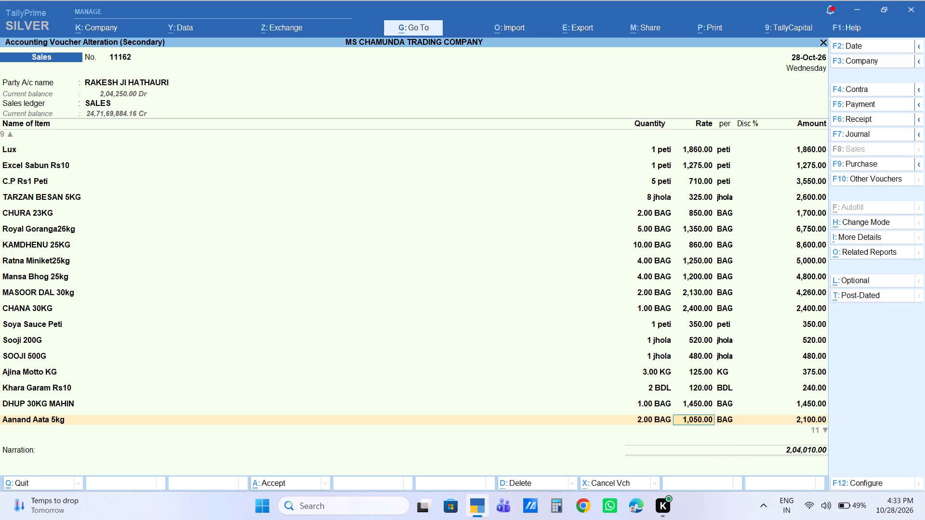
{"action": "key", "text": "Up"}
{"action": "key", "text": "Down"}
{"action": "key", "text": "Up"}
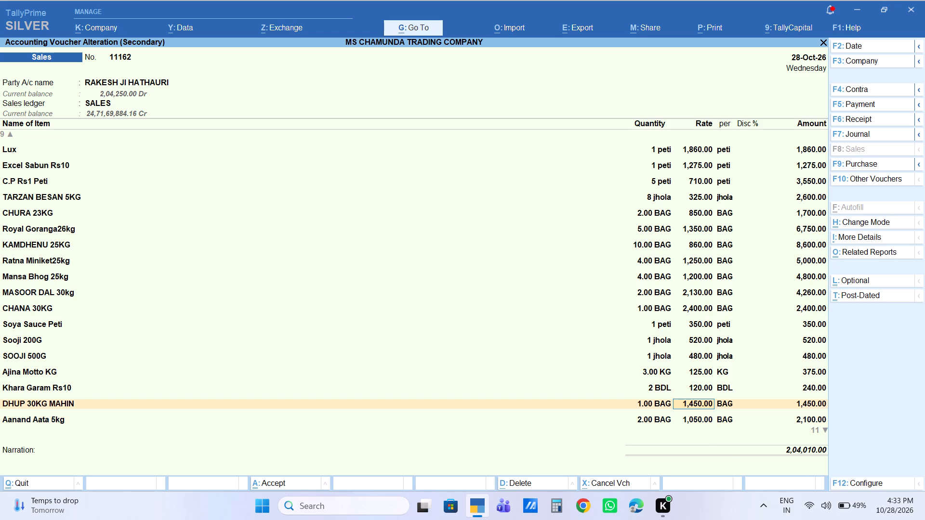
{"action": "key", "text": "Down"}
{"action": "key", "text": "Up"}
{"action": "key", "text": "Down"}
{"action": "key", "text": "Down"}
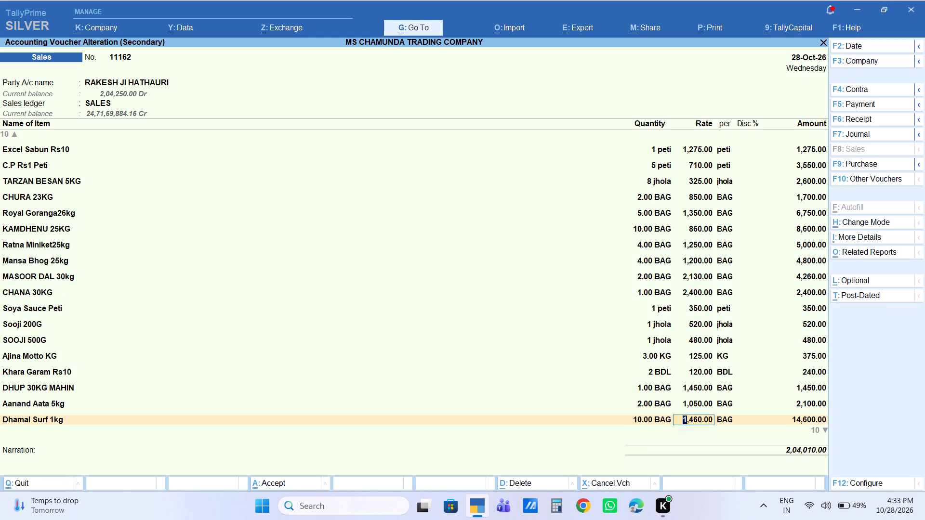
{"action": "key", "text": "Down"}
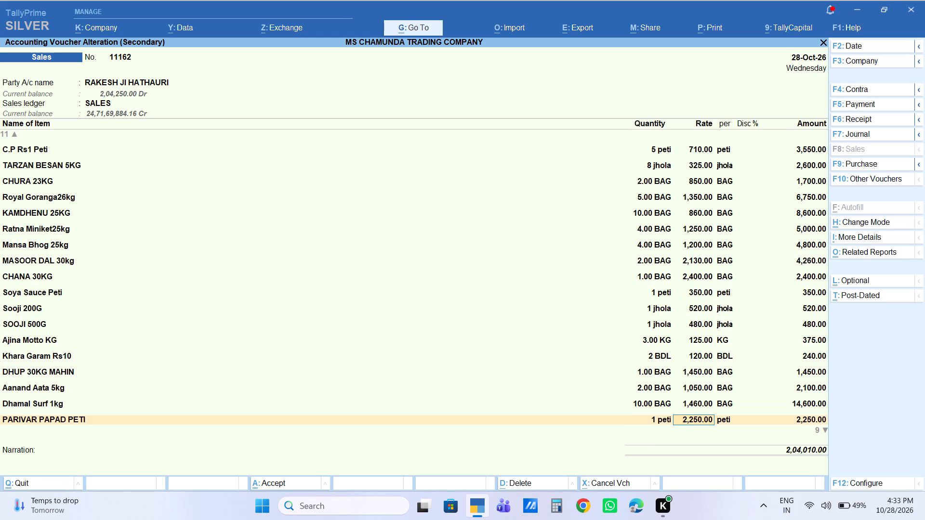
{"action": "key", "text": "Down"}
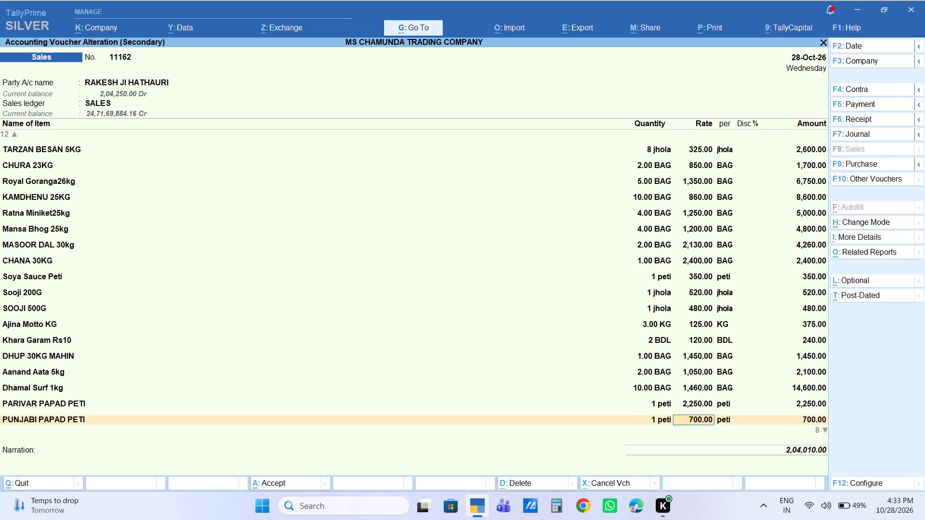
{"action": "key", "text": "Down"}
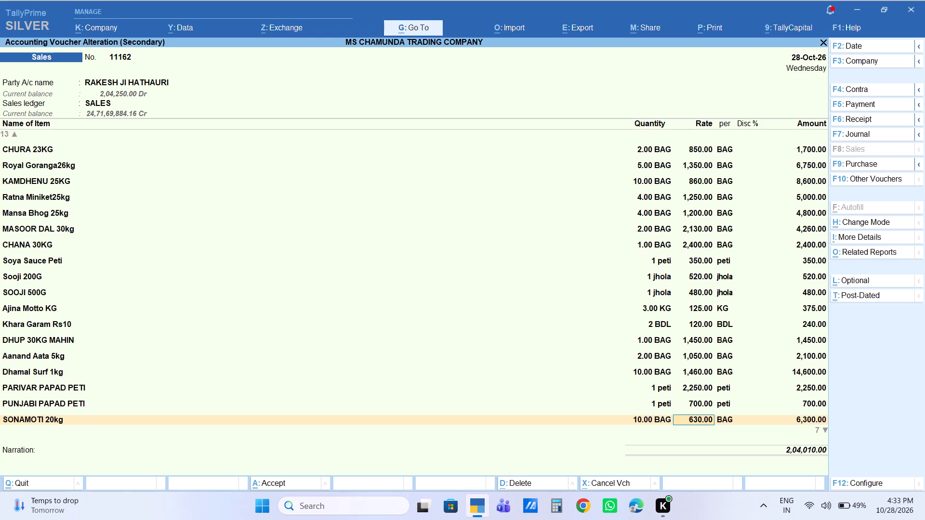
{"action": "key", "text": "Down"}
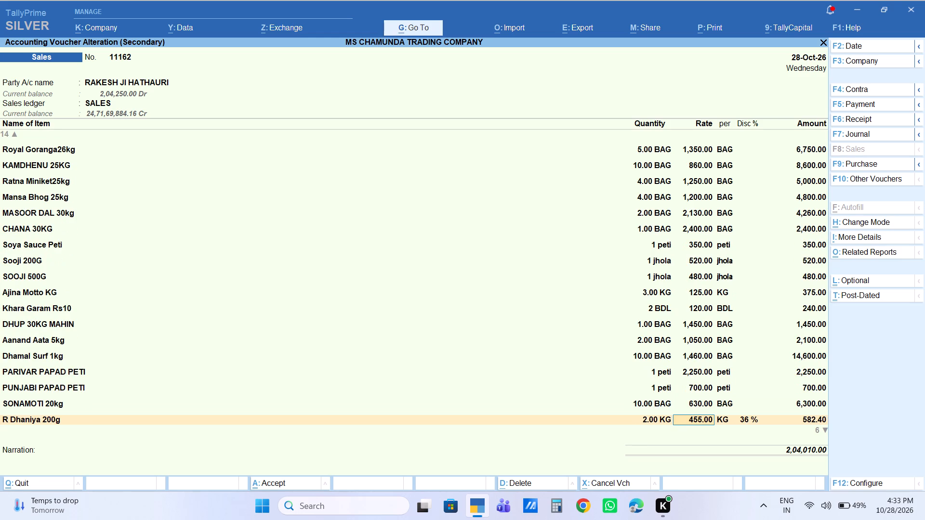
{"action": "key", "text": "Down"}
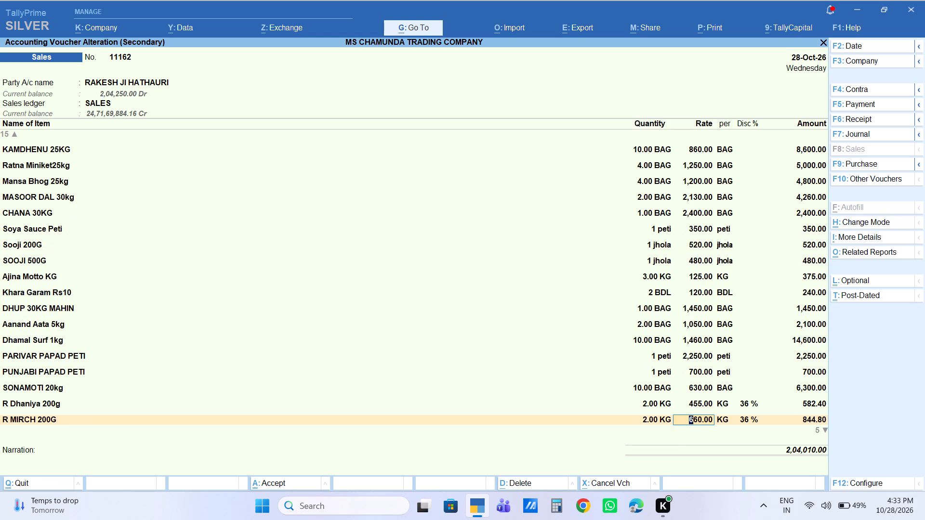
{"action": "key", "text": "Down"}
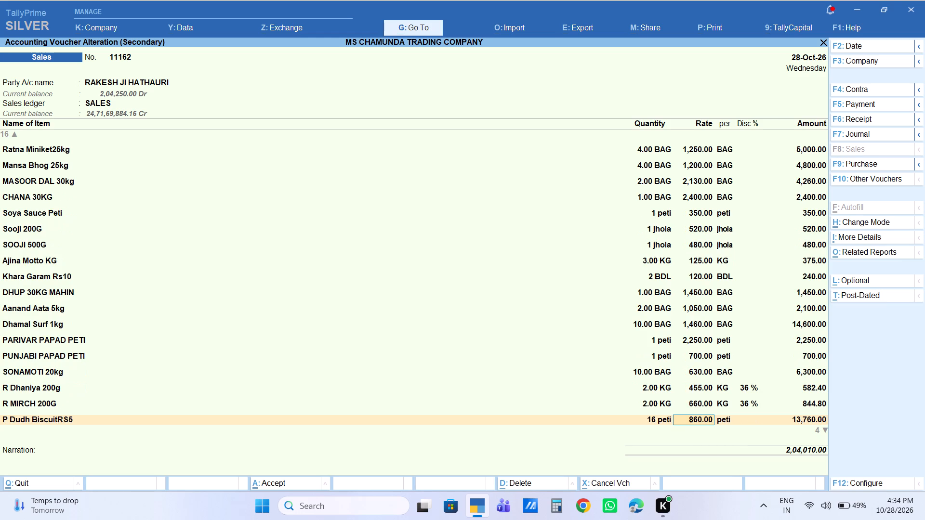
{"action": "key", "text": "Down"}
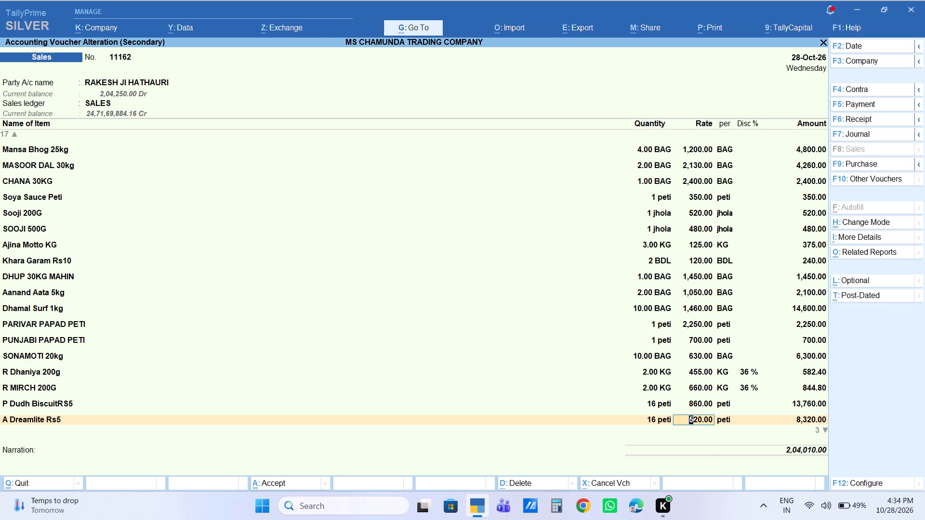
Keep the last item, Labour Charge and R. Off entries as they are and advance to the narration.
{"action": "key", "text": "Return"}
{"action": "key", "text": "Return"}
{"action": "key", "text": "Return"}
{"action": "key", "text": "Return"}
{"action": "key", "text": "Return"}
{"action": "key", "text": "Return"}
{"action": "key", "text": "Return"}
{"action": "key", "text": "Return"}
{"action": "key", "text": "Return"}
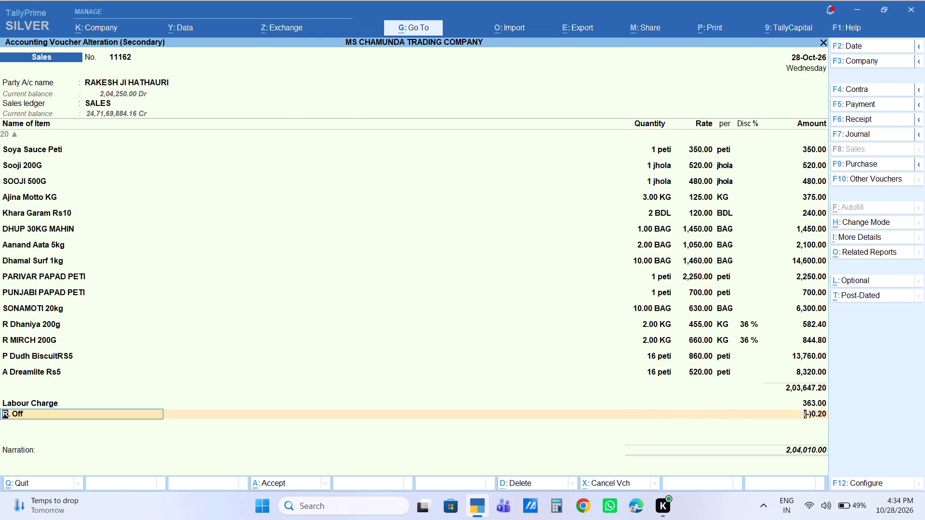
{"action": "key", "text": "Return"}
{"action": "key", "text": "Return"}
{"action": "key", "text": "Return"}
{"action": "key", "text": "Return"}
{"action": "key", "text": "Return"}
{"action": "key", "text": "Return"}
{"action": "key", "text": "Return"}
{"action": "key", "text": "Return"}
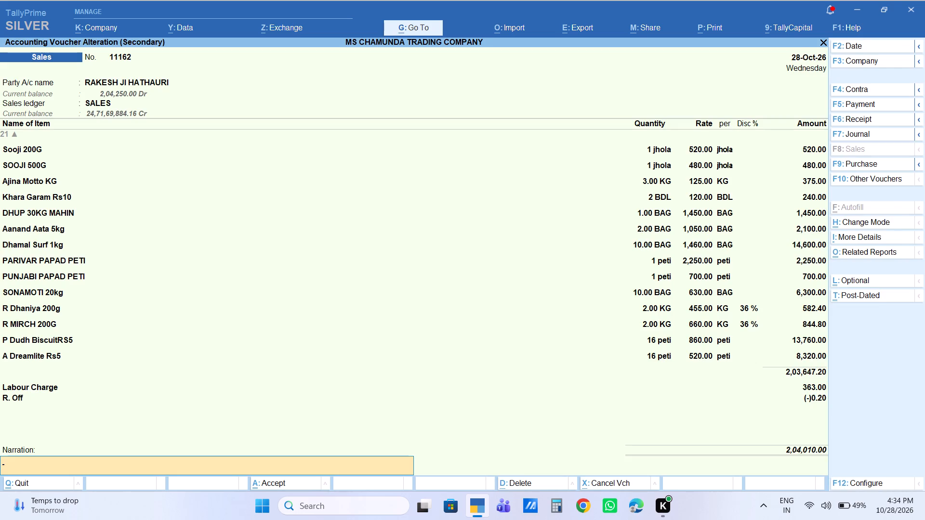
Leave the alteration without saving and reopen sales voucher 11162.
{"action": "key", "text": "Escape"}
{"action": "key", "text": "Escape"}
{"action": "key", "text": "Return"}
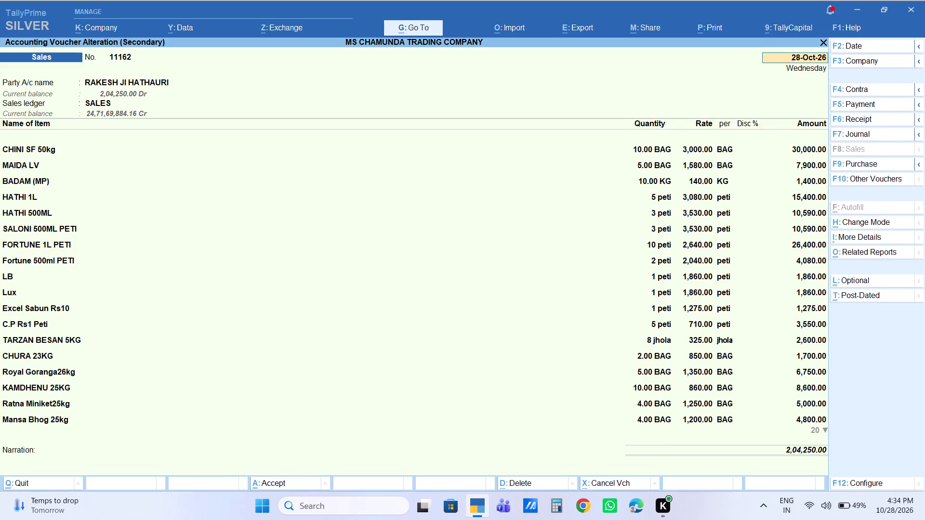
Keep the party details and set the rate of SALONI 500ML PETI to 3450 in the item list.
{"action": "key", "text": "Return"}
{"action": "key", "text": "Return"}
{"action": "key", "text": "Return"}
{"action": "key", "text": "Return"}
{"action": "key", "text": "Return"}
{"action": "key", "text": "Return"}
{"action": "key", "text": "Return"}
{"action": "key", "text": "Return"}
{"action": "key", "text": "Return"}
{"action": "key", "text": "Return"}
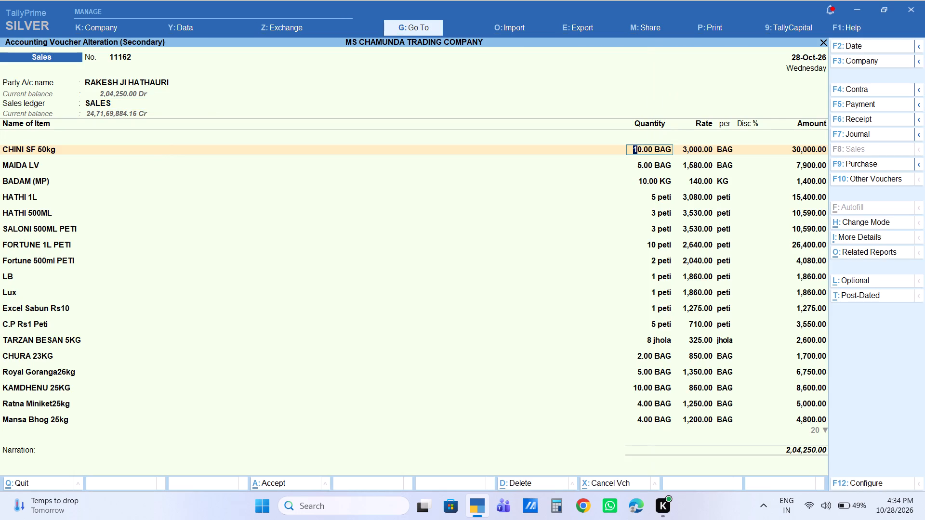
{"action": "key", "text": "Down"}
{"action": "key", "text": "Down"}
{"action": "key", "text": "Down"}
{"action": "key", "text": "Down"}
{"action": "key", "text": "Down"}
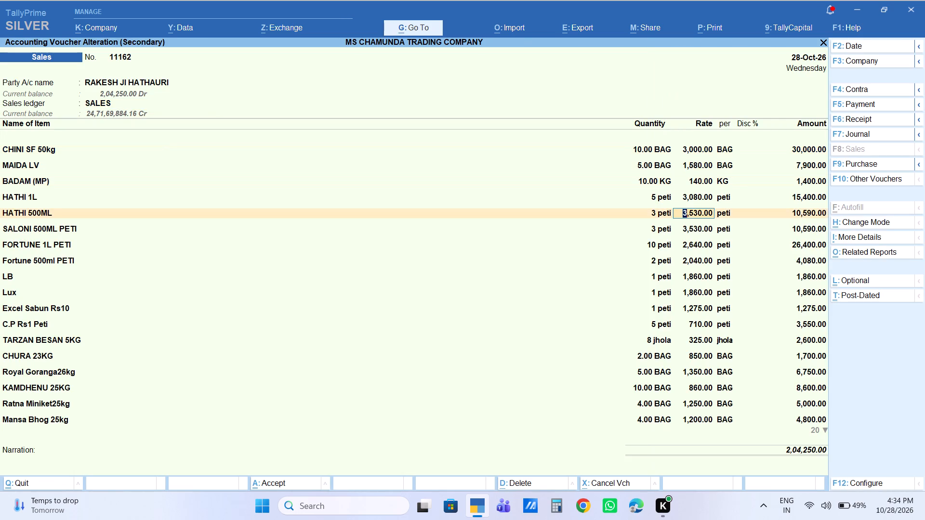
{"action": "key", "text": "Up"}
{"action": "key", "text": "Down"}
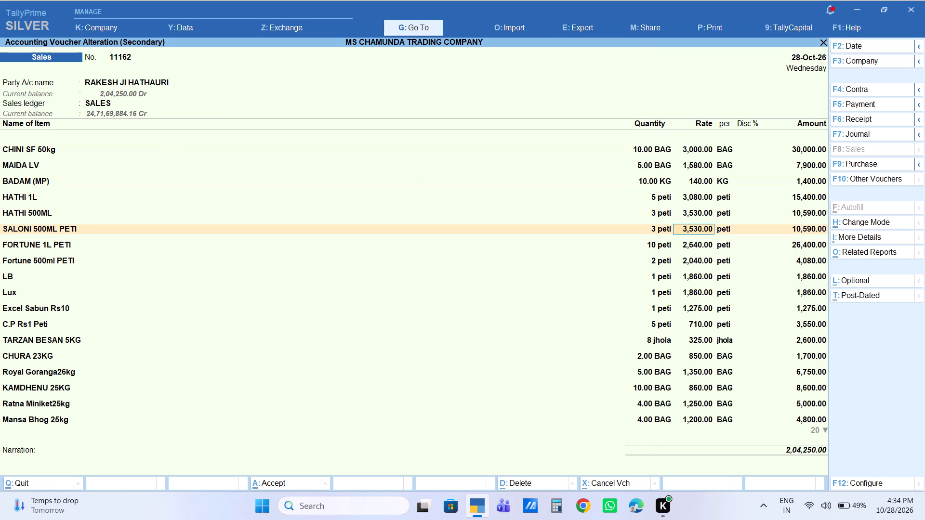
{"action": "type", "text": "34"}
{"action": "type", "text": "50"}
{"action": "key", "text": "Return"}
{"action": "key", "text": "Return"}
{"action": "key", "text": "Return"}
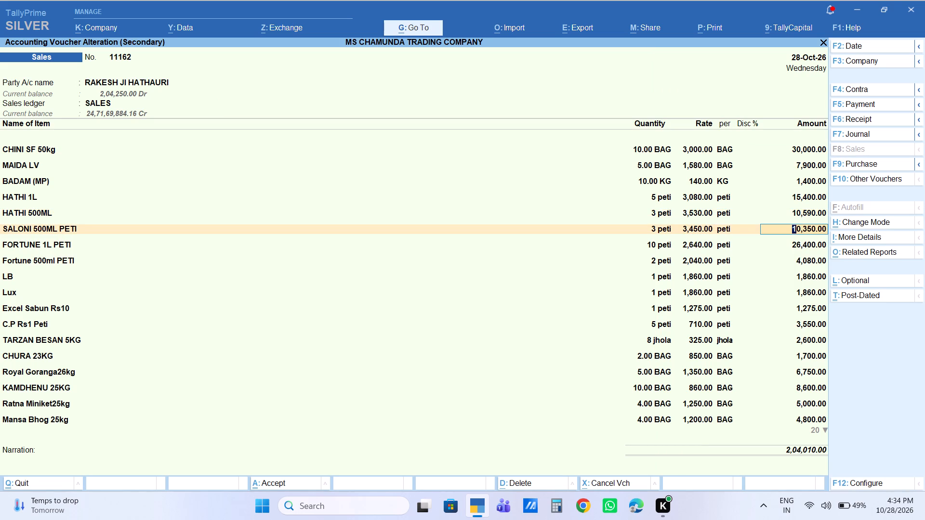
Review the item rates from CHINI SF 50kg down to HATHI 500ML in sales voucher 11162.
{"action": "key", "text": "BackSpace"}
{"action": "key", "text": "BackSpace"}
{"action": "key", "text": "BackSpace"}
{"action": "key", "text": "Up"}
{"action": "key", "text": "Up"}
{"action": "key", "text": "Up"}
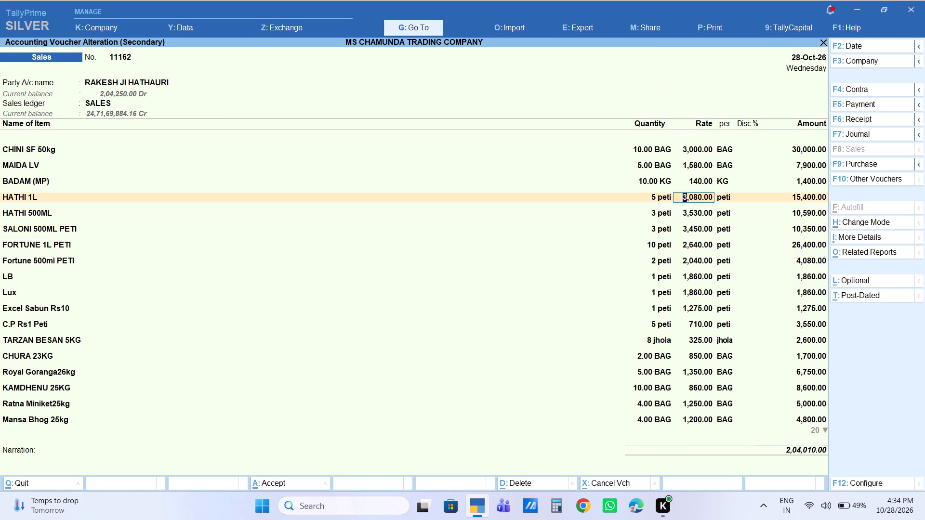
{"action": "key", "text": "Up"}
{"action": "key", "text": "Up"}
{"action": "key", "text": "Down"}
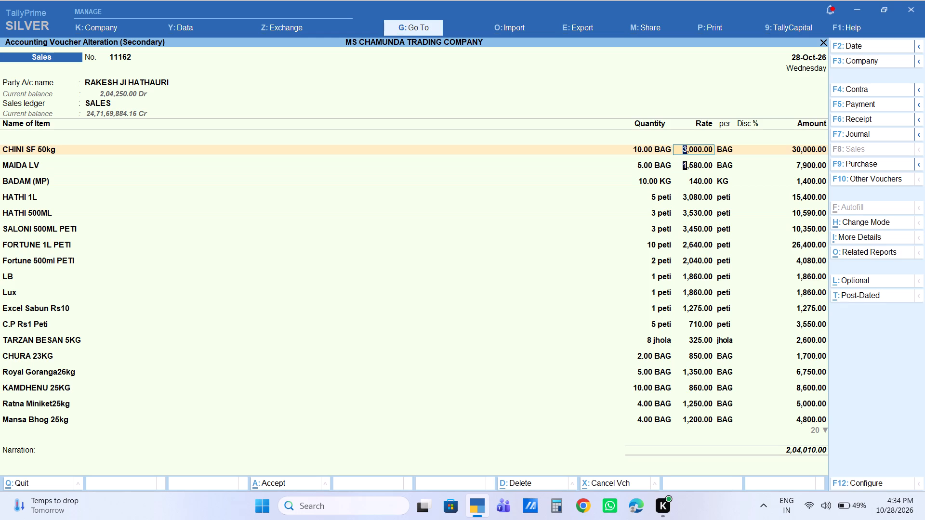
{"action": "key", "text": "Down"}
{"action": "key", "text": "Down"}
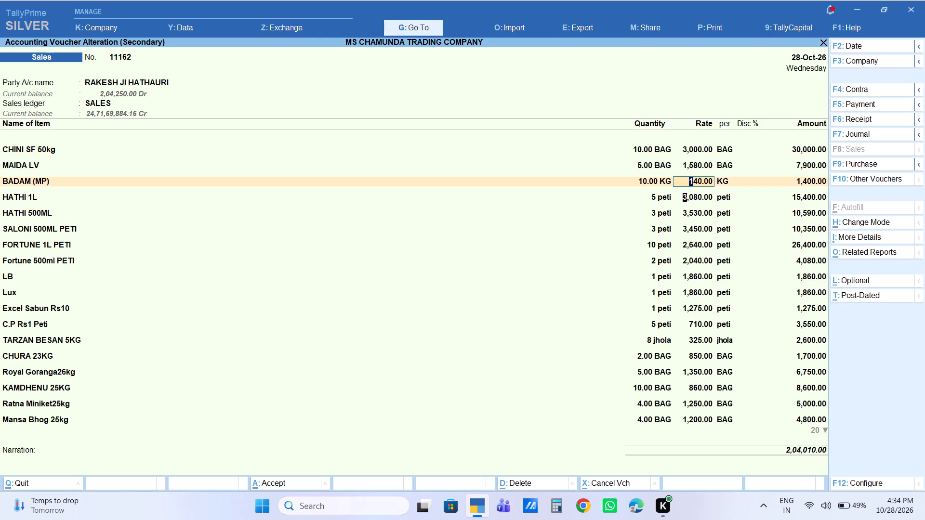
{"action": "key", "text": "Down"}
{"action": "key", "text": "Down"}
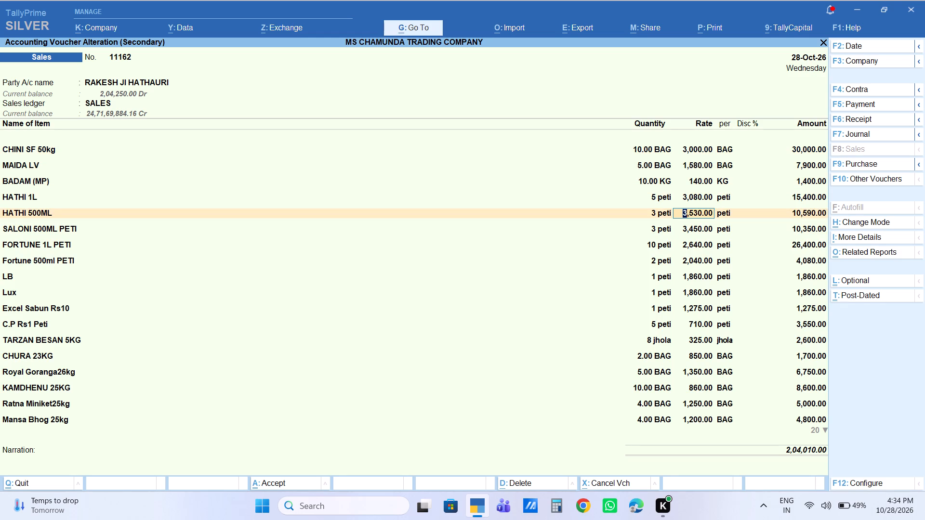
Review the item rates from SALONI 500ML PETI down to MASOOR DAL 30kg.
{"action": "key", "text": "Down"}
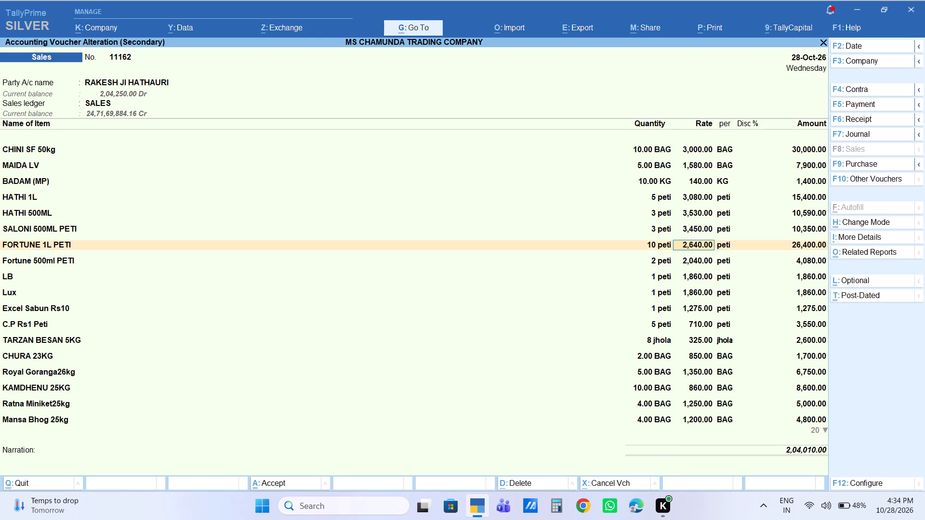
{"action": "key", "text": "Down"}
{"action": "key", "text": "Down"}
{"action": "key", "text": "Down"}
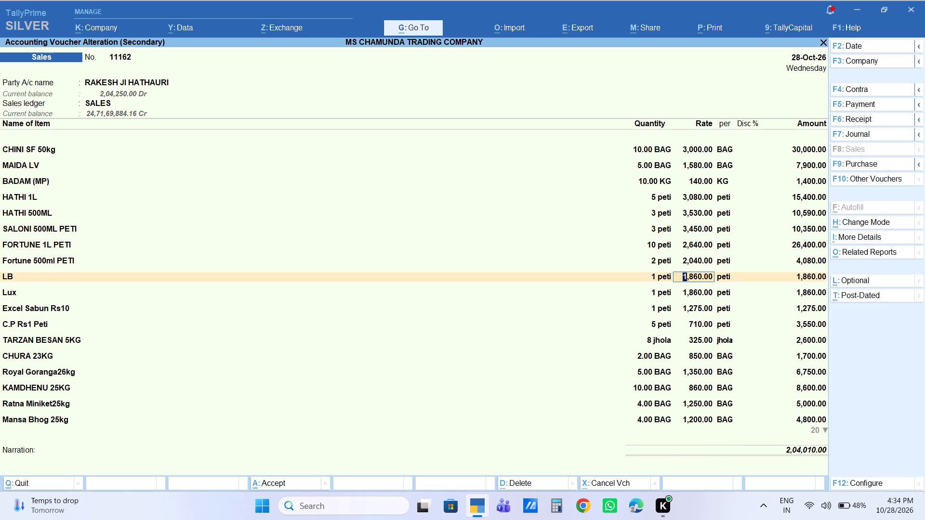
{"action": "key", "text": "Down"}
{"action": "key", "text": "Down"}
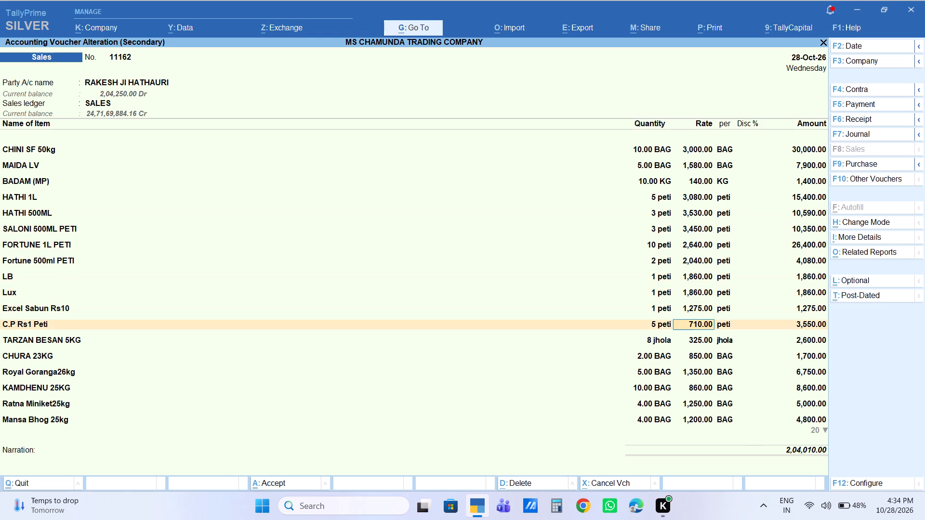
{"action": "key", "text": "Down"}
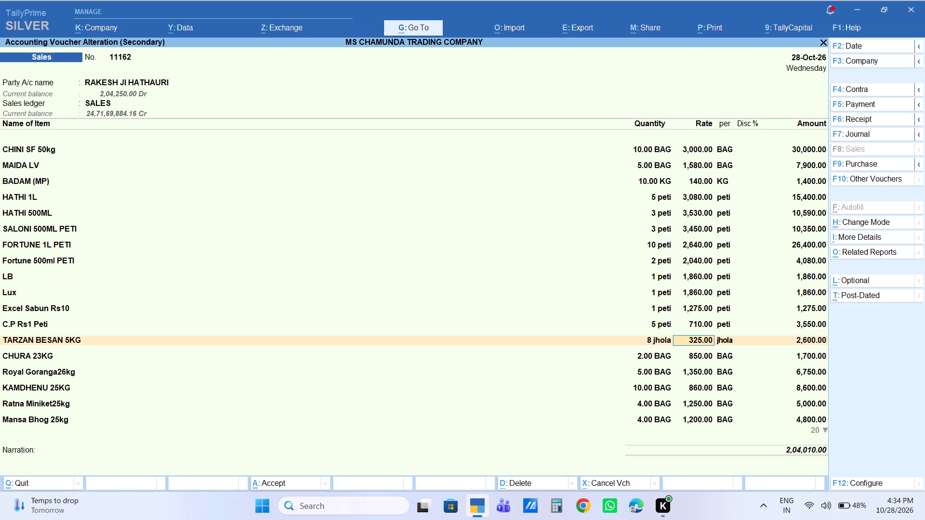
{"action": "key", "text": "Down"}
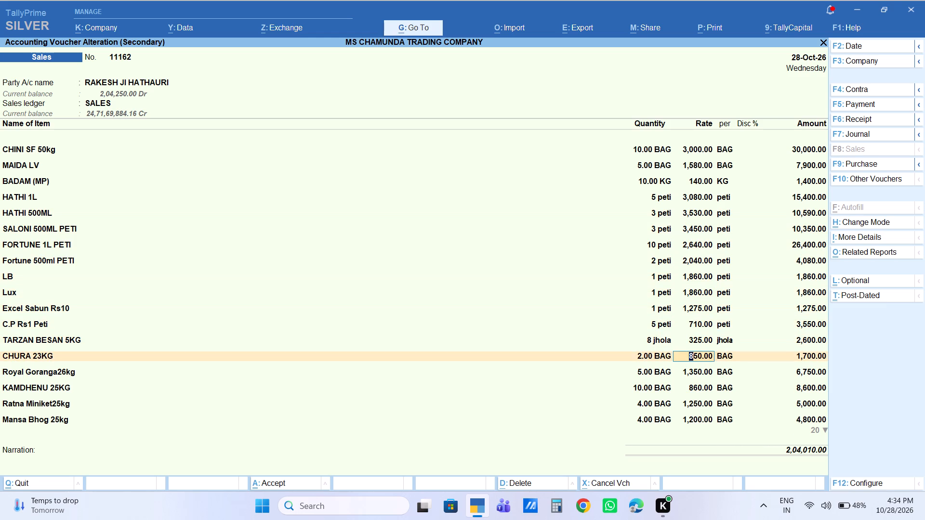
{"action": "key", "text": "Down"}
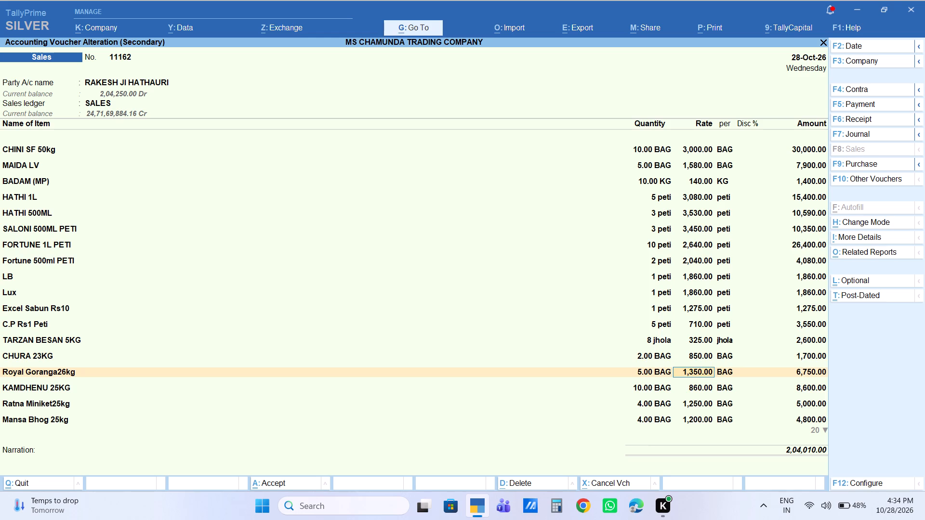
{"action": "key", "text": "Down"}
{"action": "key", "text": "Down"}
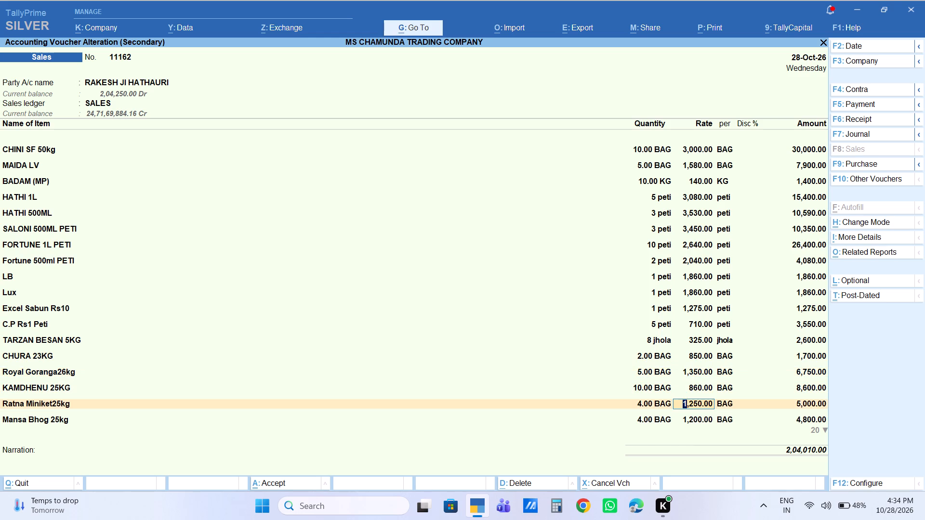
{"action": "key", "text": "Down"}
{"action": "key", "text": "Down"}
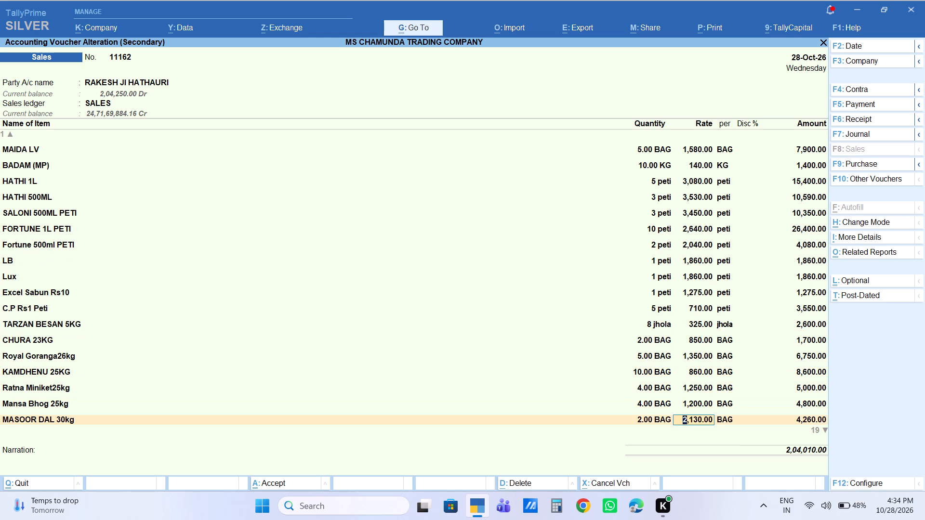
Review the remaining item rates from CHANA 30KG down to A Dreamlite Rs5.
{"action": "key", "text": "Down"}
{"action": "key", "text": "Down"}
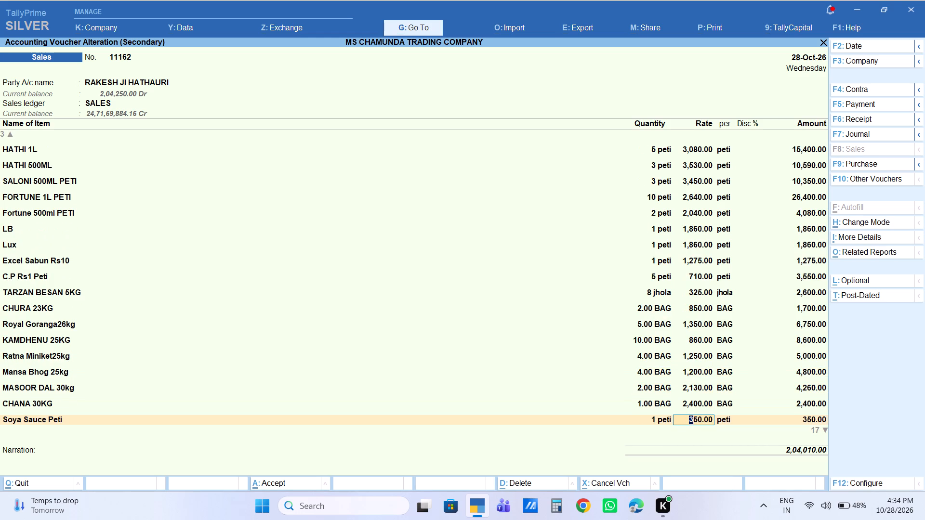
{"action": "key", "text": "Down"}
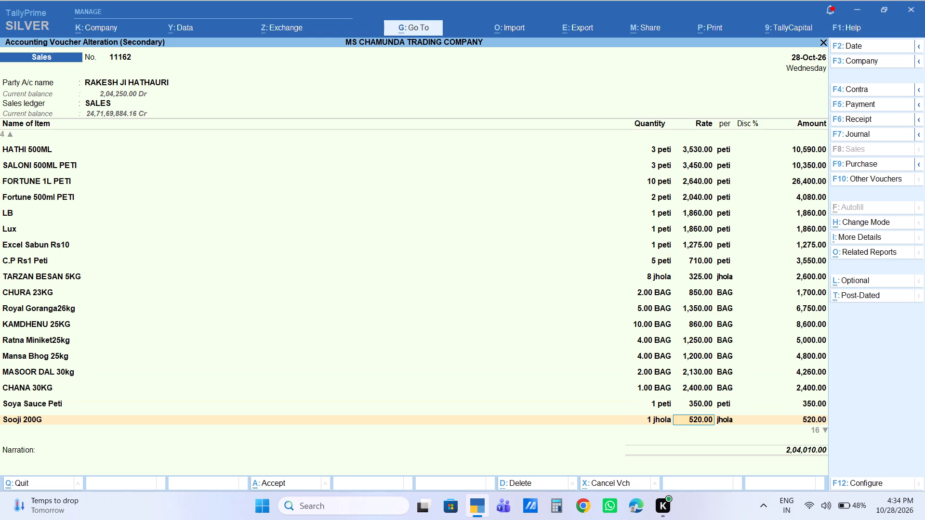
{"action": "key", "text": "Down"}
{"action": "key", "text": "Down"}
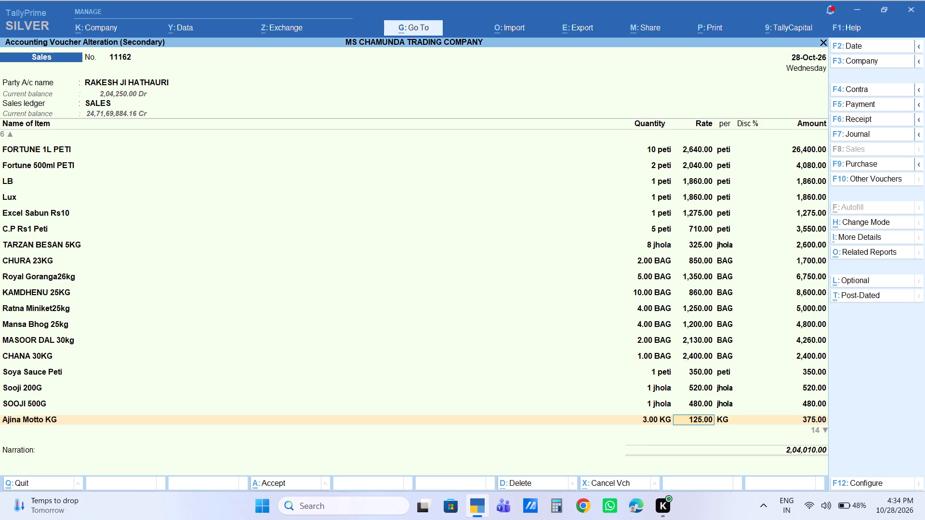
{"action": "key", "text": "Down"}
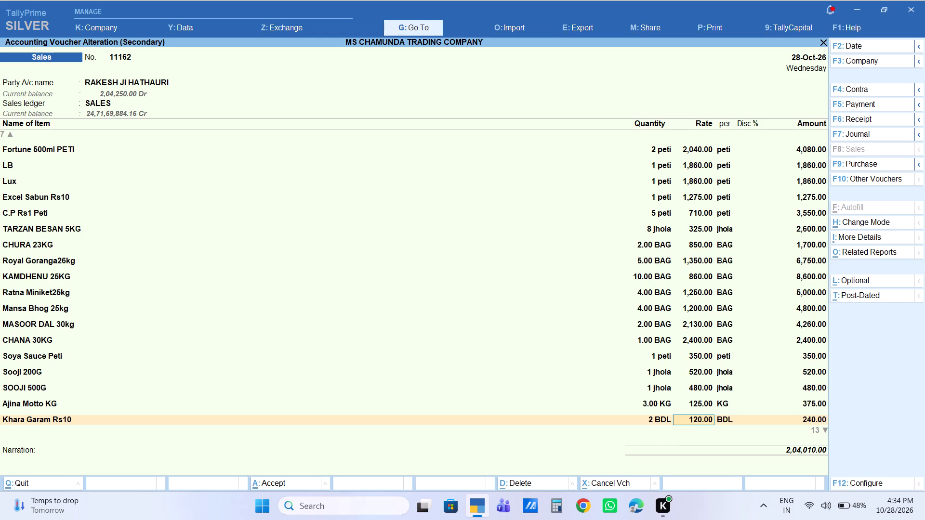
{"action": "key", "text": "Down"}
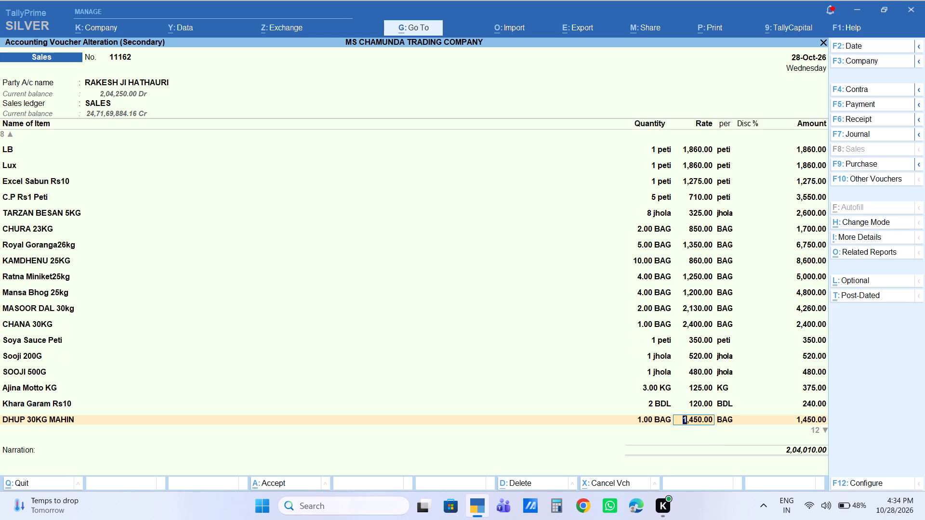
{"action": "key", "text": "Down"}
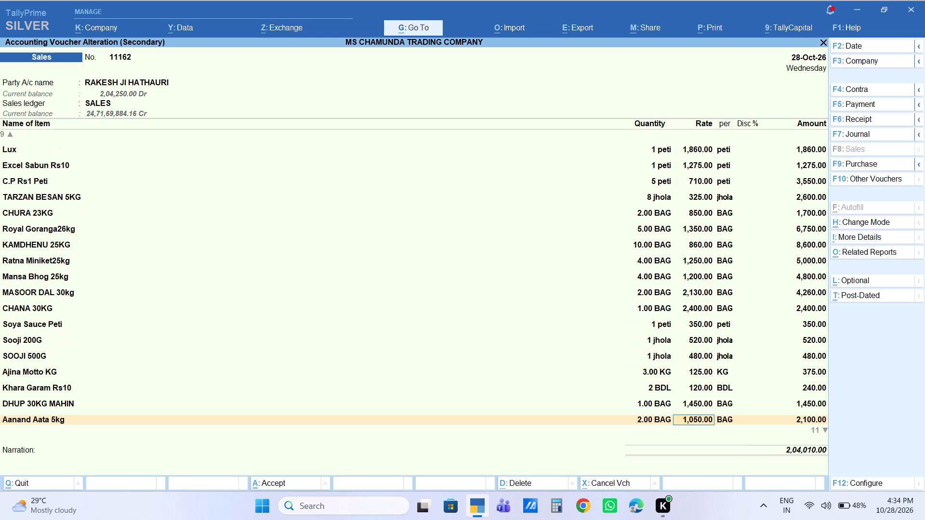
{"action": "key", "text": "Down"}
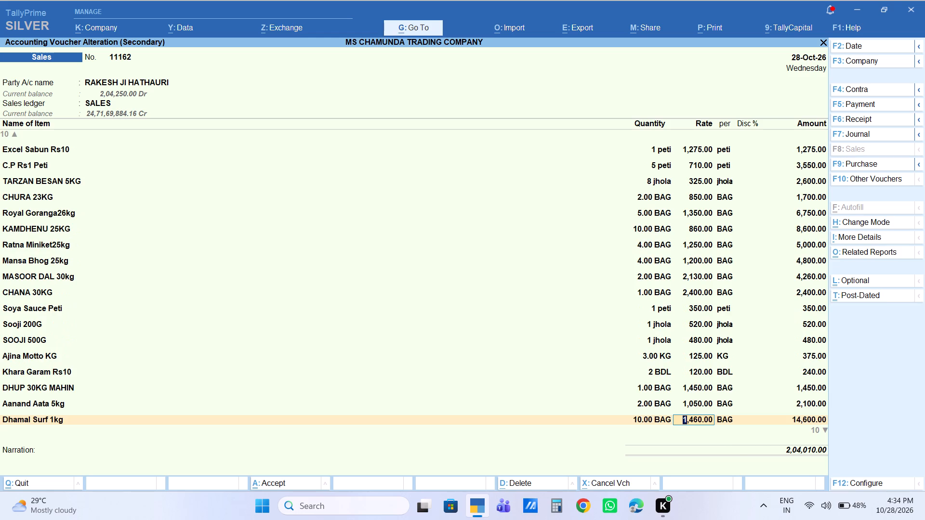
{"action": "key", "text": "Down"}
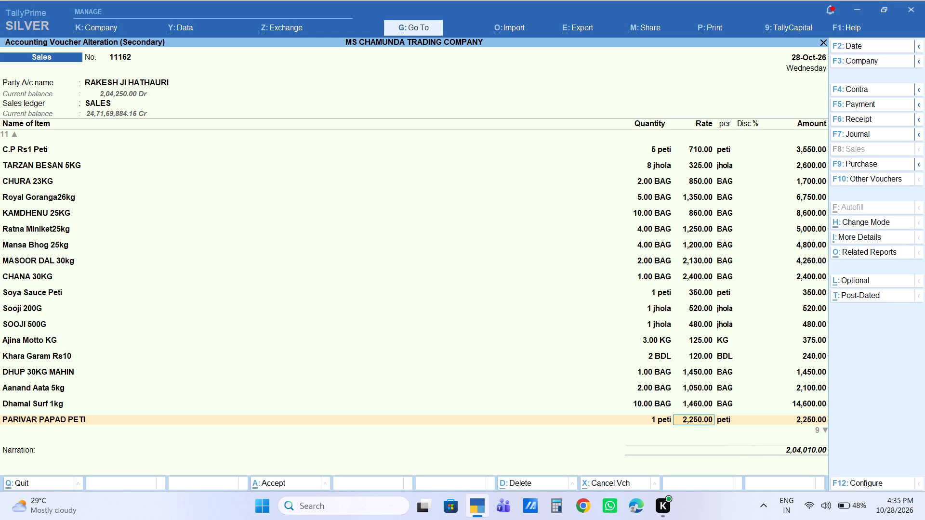
{"action": "key", "text": "Down"}
{"action": "key", "text": "Down"}
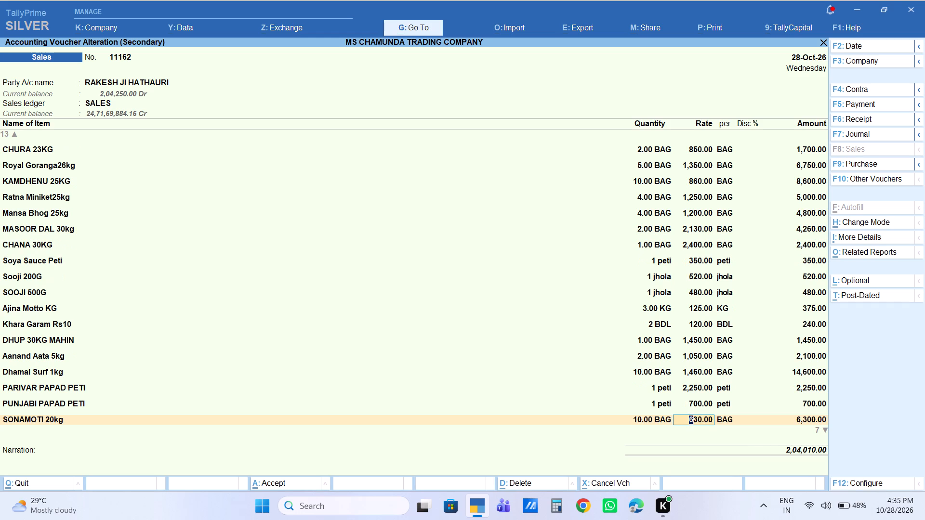
{"action": "key", "text": "Down"}
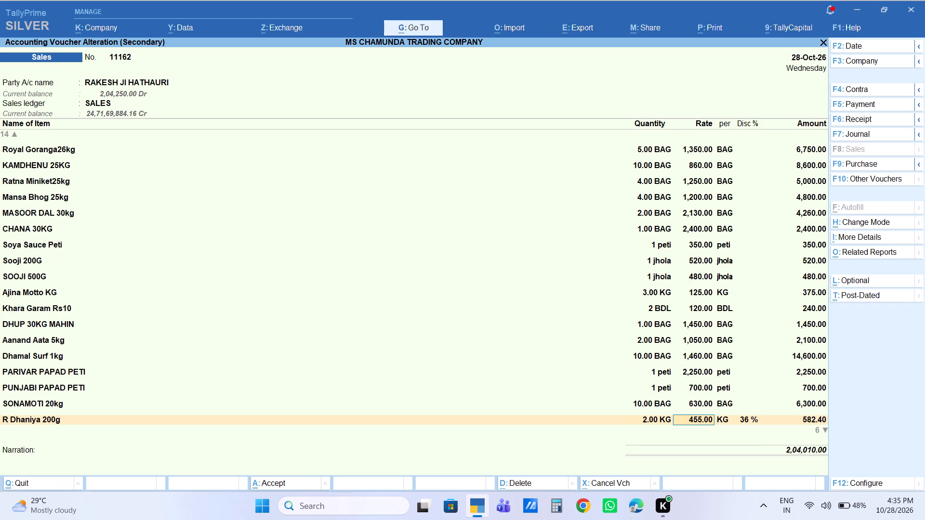
{"action": "key", "text": "Down"}
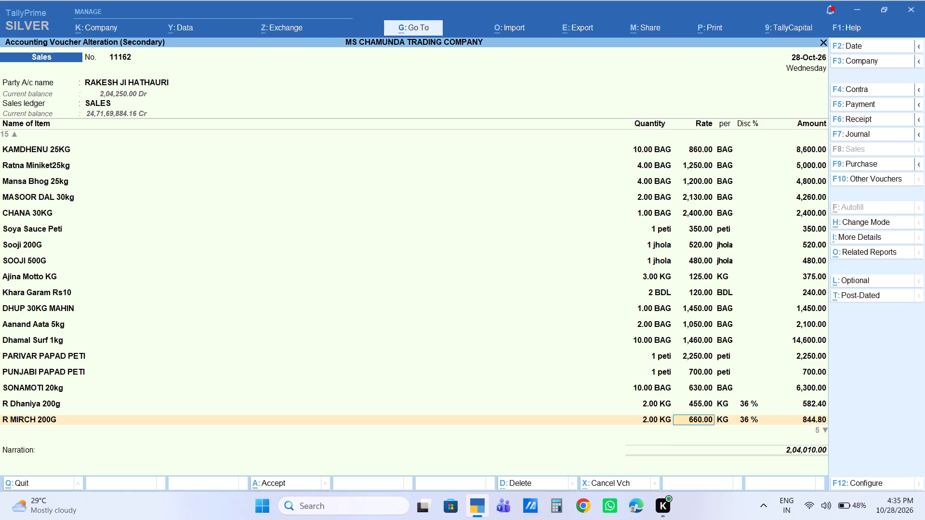
{"action": "key", "text": "Down"}
{"action": "key", "text": "Down"}
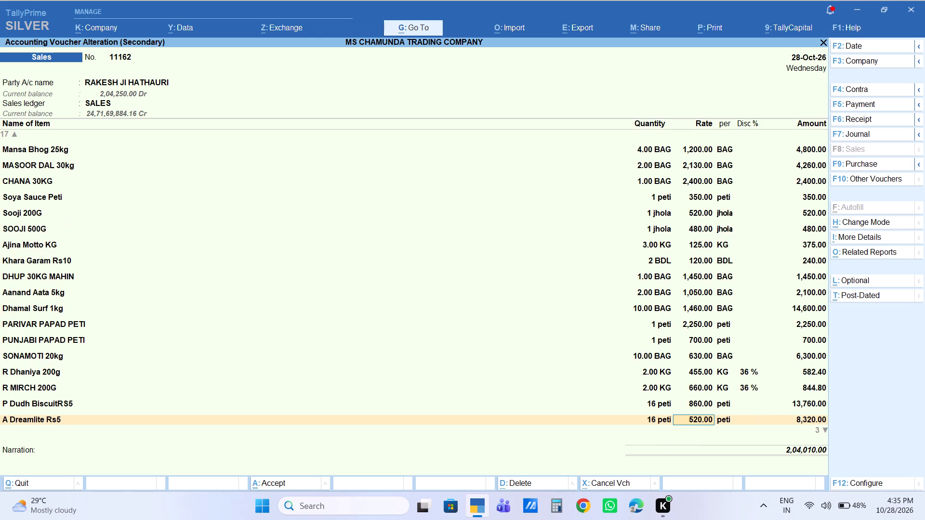
Save sales voucher 11162, keeping the last item, Labour Charge, R. Off, narration and New Ref bill-wise entries as they are.
{"action": "key", "text": "Return"}
{"action": "key", "text": "Return"}
{"action": "key", "text": "Return"}
{"action": "key", "text": "Return"}
{"action": "key", "text": "Return"}
{"action": "key", "text": "Return"}
{"action": "key", "text": "Return"}
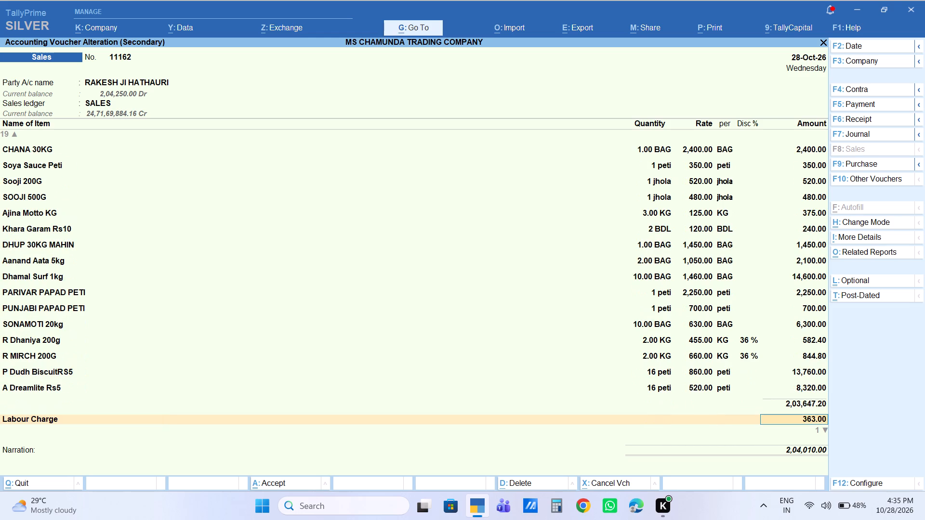
{"action": "key", "text": "Return"}
{"action": "key", "text": "Return"}
{"action": "key", "text": "Return"}
{"action": "key", "text": "Return"}
{"action": "key", "text": "Return"}
{"action": "key", "text": "Return"}
{"action": "key", "text": "Return"}
{"action": "key", "text": "Return"}
{"action": "key", "text": "Return"}
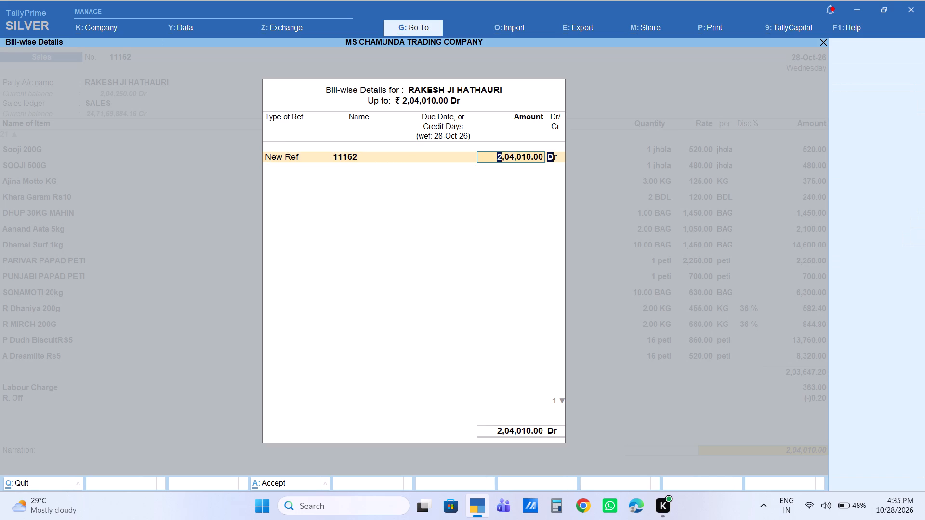
{"action": "key", "text": "Return"}
{"action": "key", "text": "Return"}
{"action": "key", "text": "Return"}
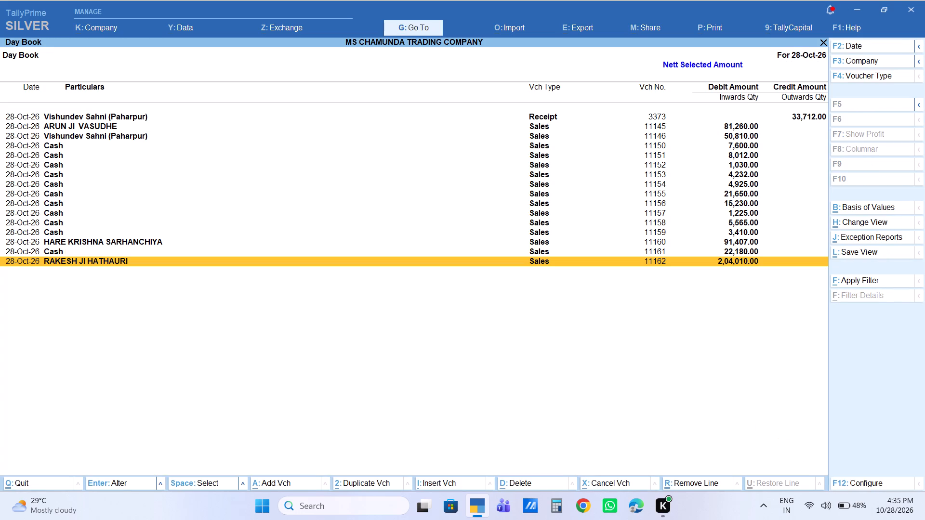
Reopen sales voucher 11162 from the Day Book and print it.
{"action": "key", "text": "Return"}
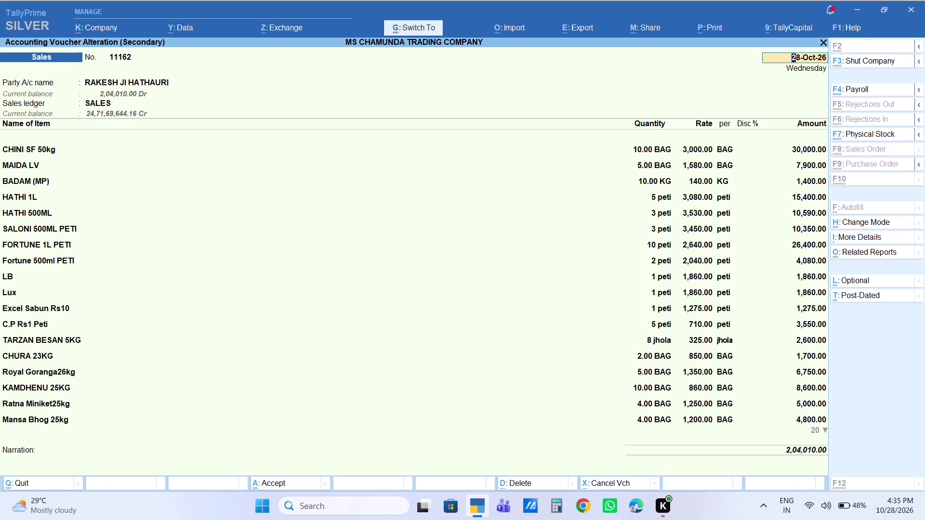
{"action": "key", "text": "ctrl+p"}
{"action": "key", "text": "Right"}
{"action": "key", "text": "Return"}
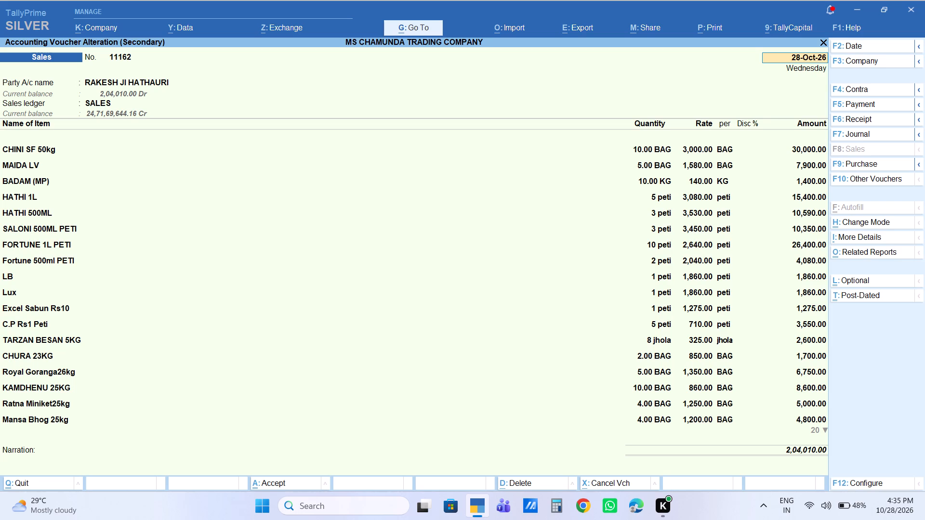
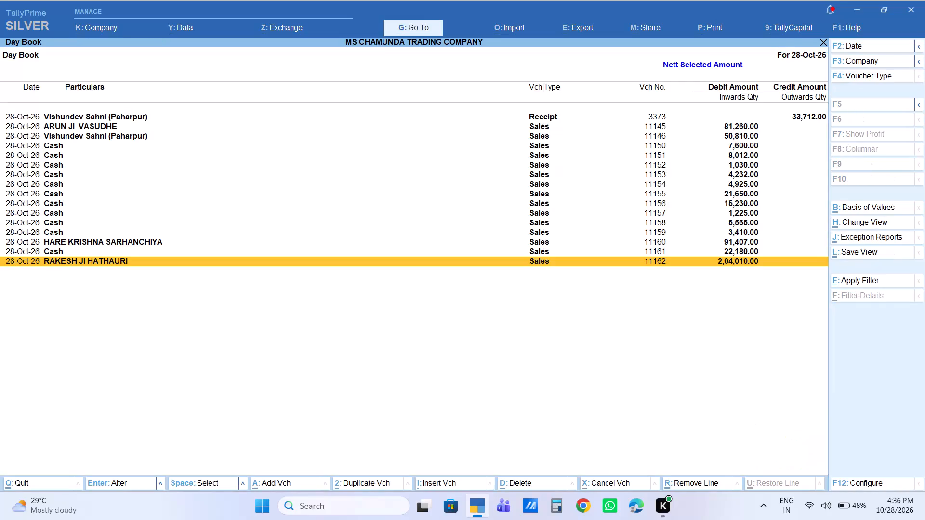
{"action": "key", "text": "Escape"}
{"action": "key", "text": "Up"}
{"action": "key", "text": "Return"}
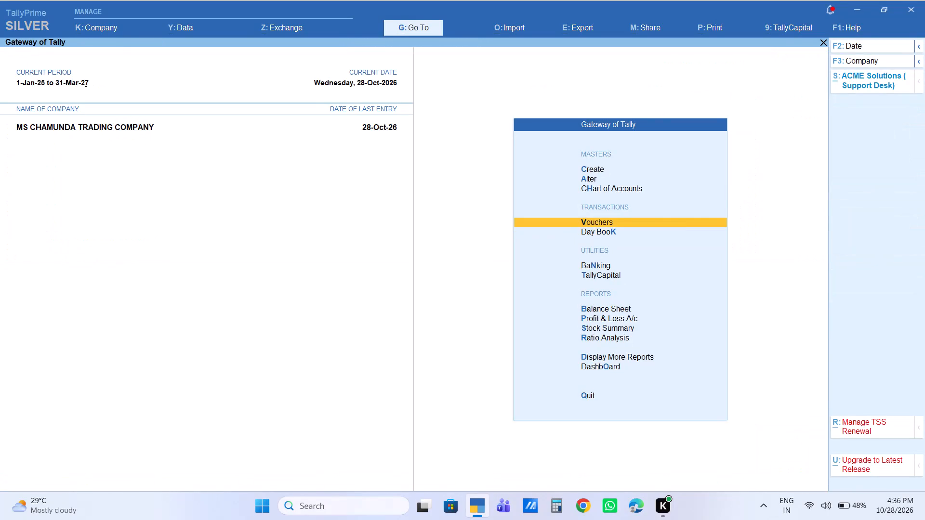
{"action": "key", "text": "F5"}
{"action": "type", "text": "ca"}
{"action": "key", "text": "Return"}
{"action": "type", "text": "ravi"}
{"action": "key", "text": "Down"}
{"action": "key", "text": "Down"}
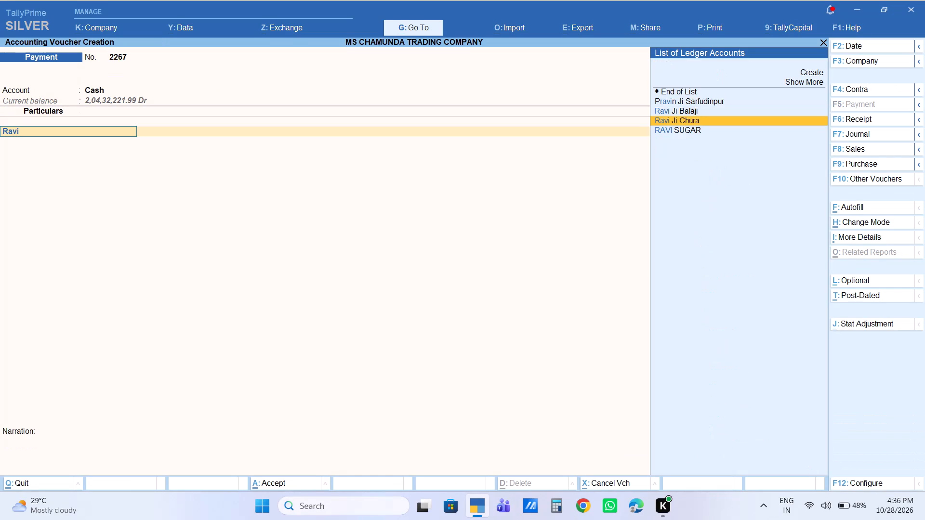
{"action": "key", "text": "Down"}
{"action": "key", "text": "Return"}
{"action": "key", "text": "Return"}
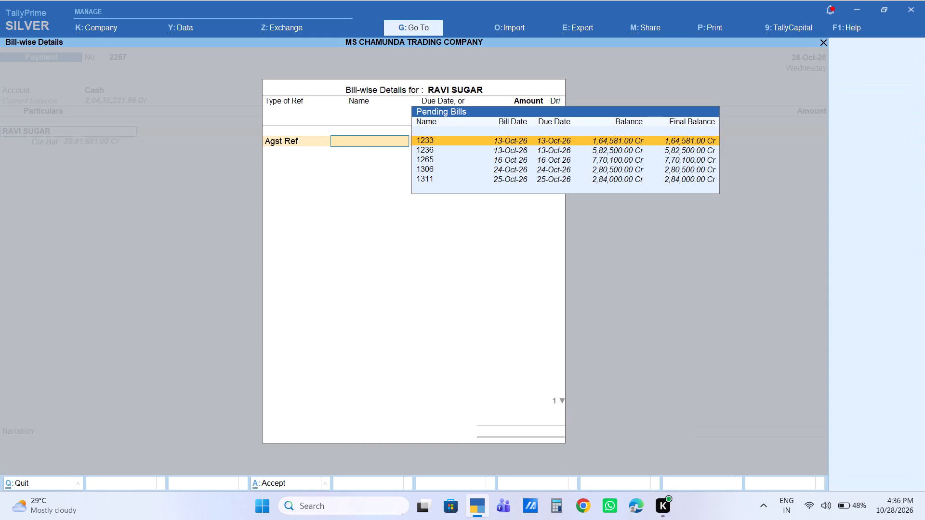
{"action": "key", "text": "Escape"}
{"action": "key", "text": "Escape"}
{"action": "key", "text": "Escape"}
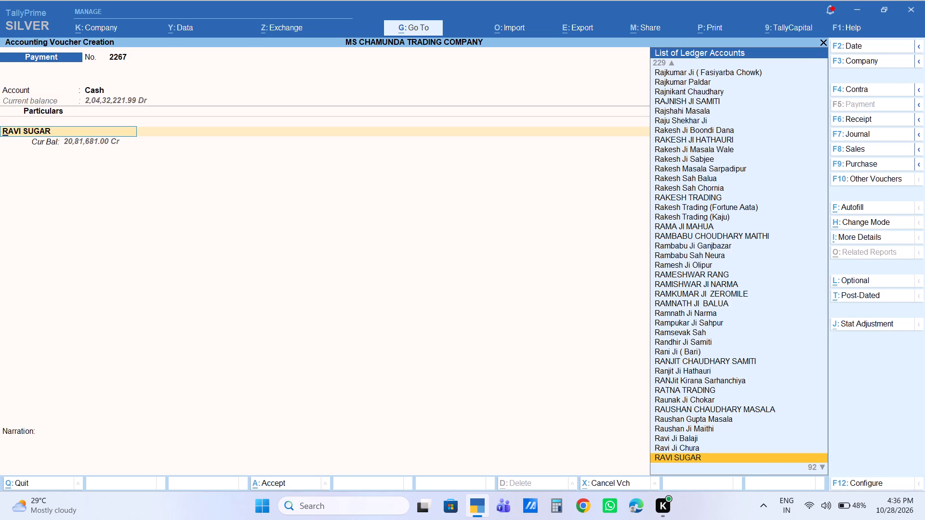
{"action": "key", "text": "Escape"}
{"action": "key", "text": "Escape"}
Display the ledger vouchers of RAVI SUGAR for the period 1-Apr-25 to 28-Oct-26.
{"action": "type", "text": "da"}
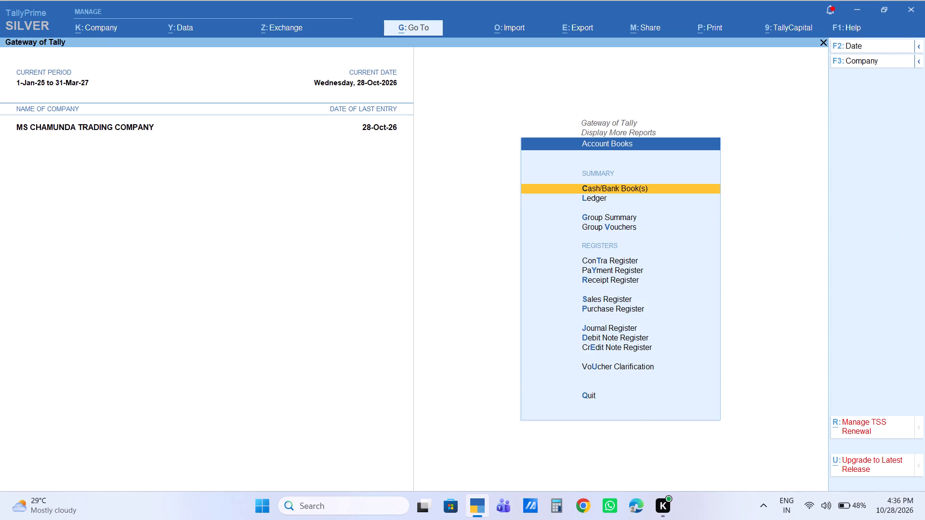
{"action": "key", "text": "l"}
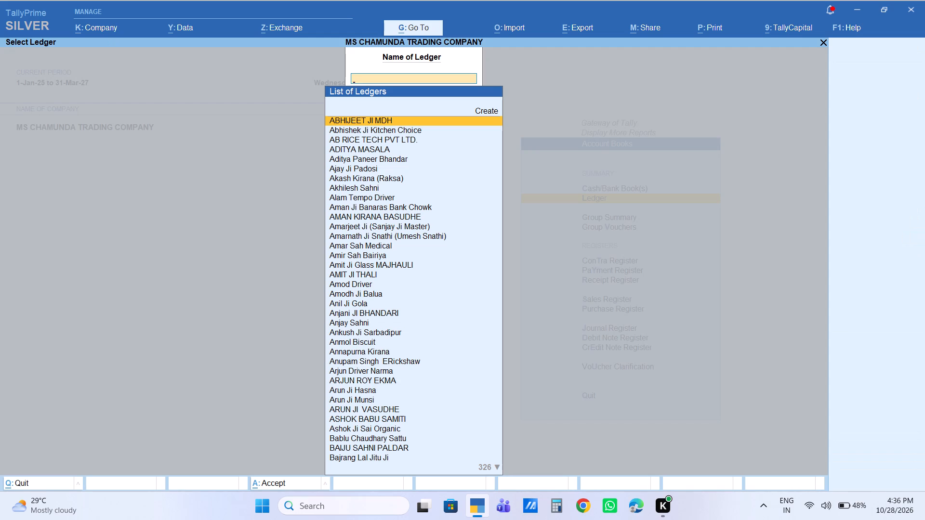
{"action": "type", "text": "ravi"}
{"action": "key", "text": "Down"}
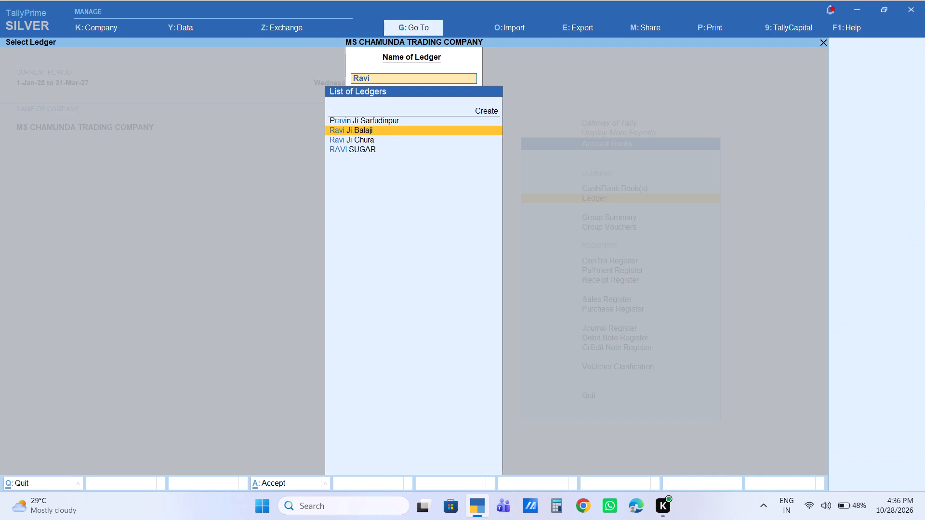
{"action": "key", "text": "Down"}
{"action": "key", "text": "Down"}
{"action": "key", "text": "Return"}
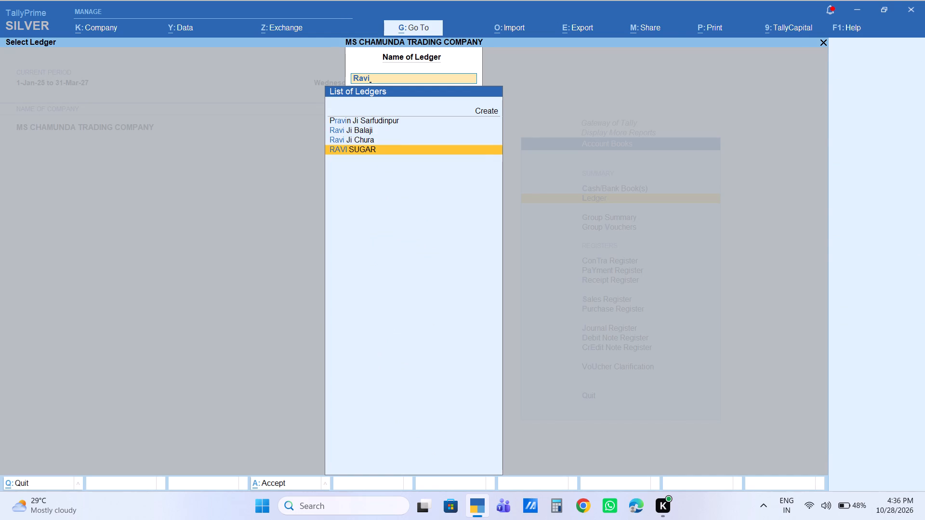
{"action": "key", "text": "F2"}
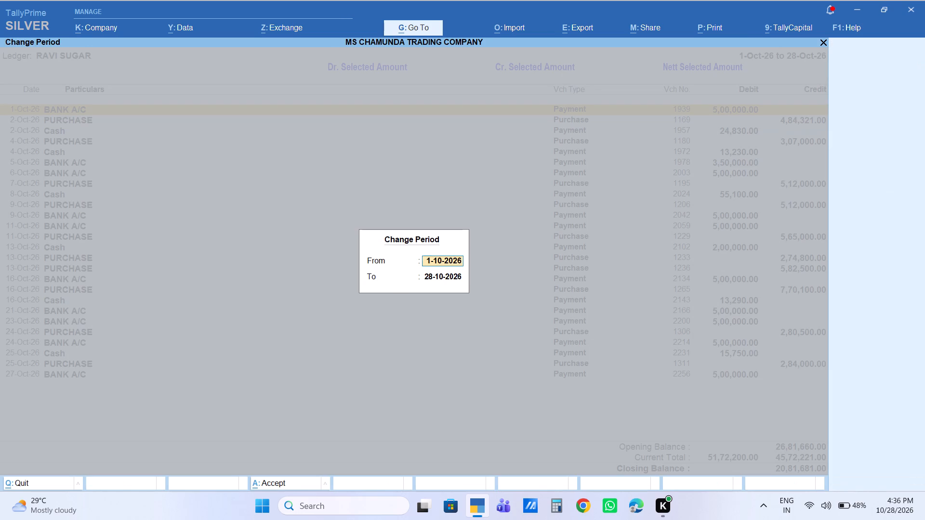
{"action": "key", "text": "space"}
{"action": "key", "text": "Return"}
{"action": "key", "text": "Return"}
Examine the RAVI SUGAR ledger entries up to the purchases and payments of mid-September 2026.
{"action": "key", "text": "Down"}
{"action": "key", "text": "Down"}
{"action": "key", "text": "Down"}
{"action": "key", "text": "Down"}
{"action": "key", "text": "Down"}
{"action": "key", "text": "Down"}
{"action": "key", "text": "Down"}
{"action": "key", "text": "Down"}
{"action": "key", "text": "Down"}
{"action": "key", "text": "Down"}
{"action": "key", "text": "Down"}
{"action": "key", "text": "Down"}
{"action": "key", "text": "Down"}
{"action": "key", "text": "Down"}
{"action": "key", "text": "Down"}
{"action": "key", "text": "Down"}
{"action": "key", "text": "Down"}
{"action": "key", "text": "Down"}
{"action": "key", "text": "Down"}
{"action": "key", "text": "Down"}
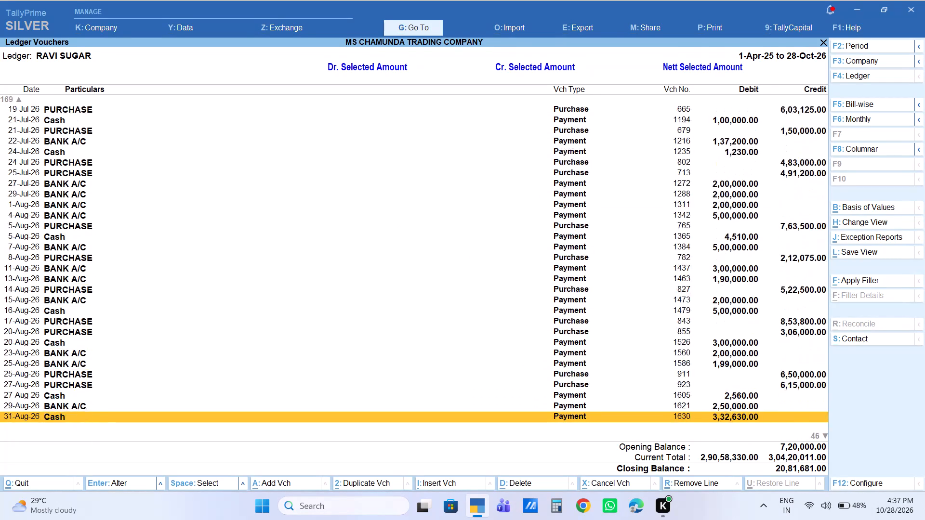
{"action": "key", "text": "Up"}
{"action": "key", "text": "Up"}
{"action": "key", "text": "Up"}
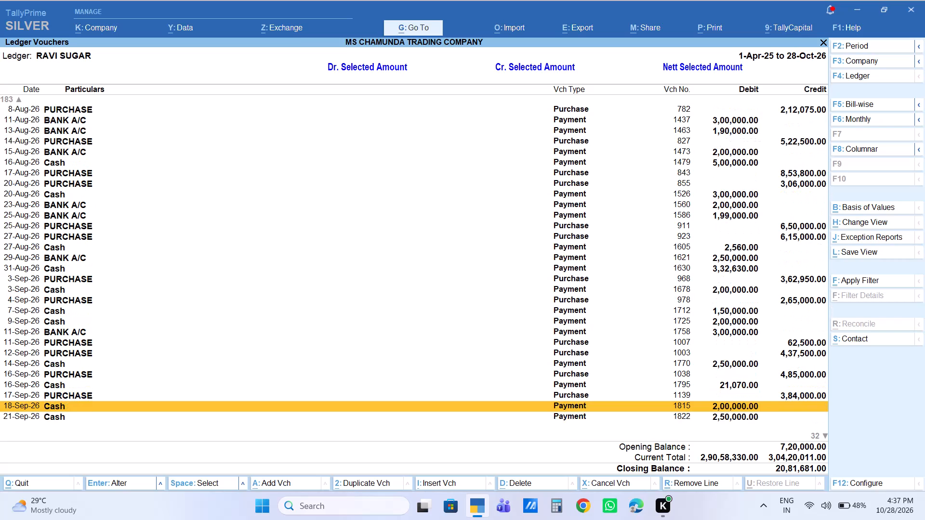
{"action": "key", "text": "Up"}
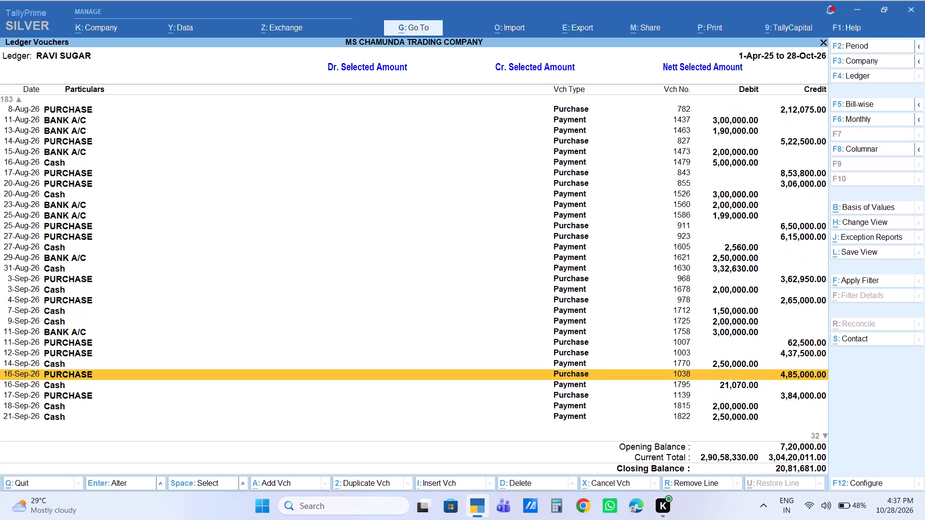
{"action": "key", "text": "Down"}
{"action": "key", "text": "Down"}
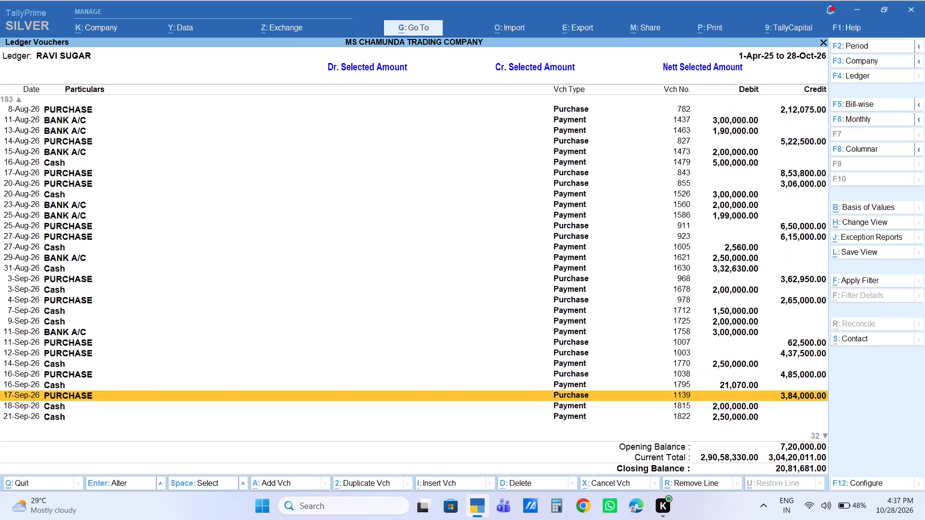
Examine the RAVI SUGAR ledger entries one by one from 18-Sep-26 to 2-Oct-26.
{"action": "key", "text": "Down"}
{"action": "key", "text": "Down"}
{"action": "key", "text": "Down"}
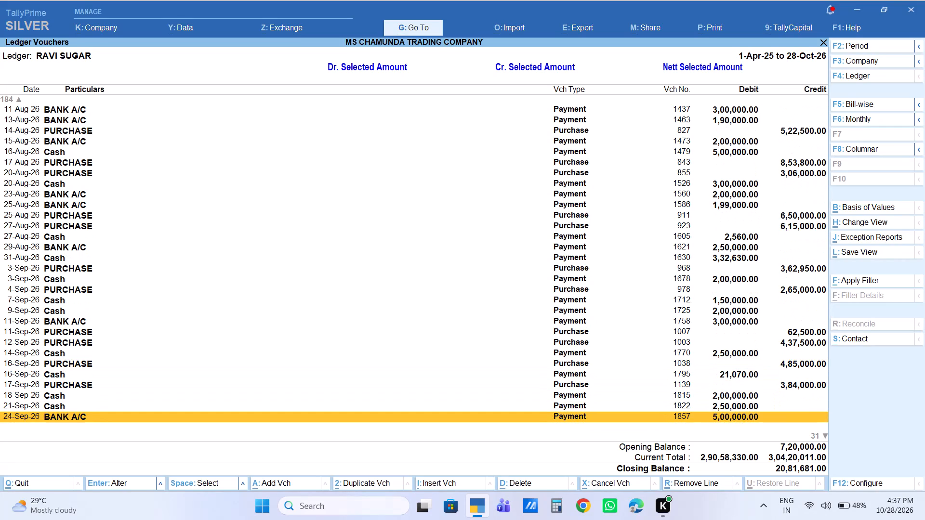
{"action": "key", "text": "Down"}
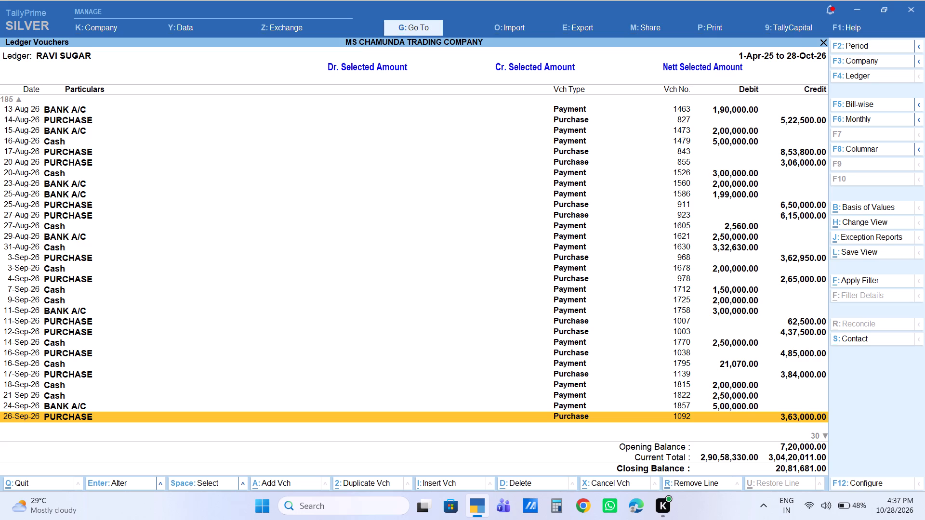
{"action": "key", "text": "Down"}
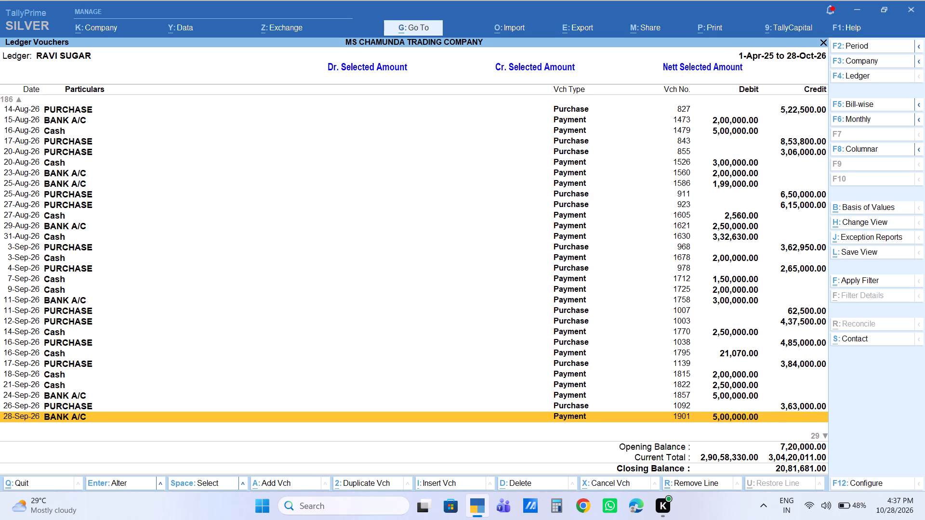
{"action": "key", "text": "Down"}
{"action": "key", "text": "Down"}
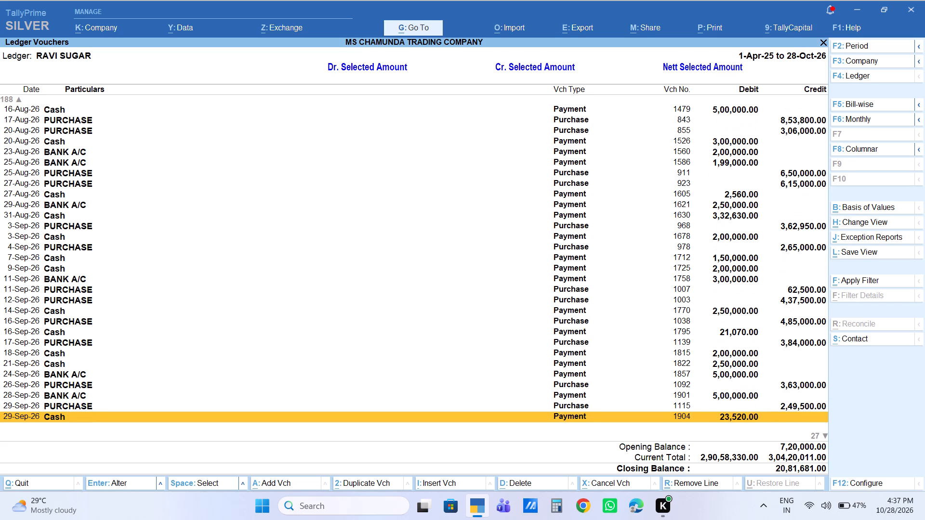
{"action": "key", "text": "Down"}
{"action": "key", "text": "Down"}
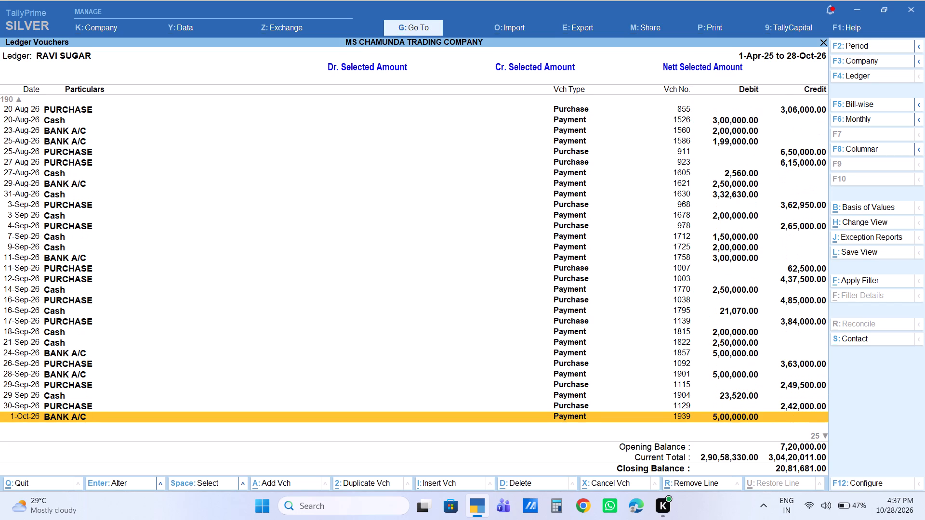
{"action": "key", "text": "Down"}
{"action": "key", "text": "Down"}
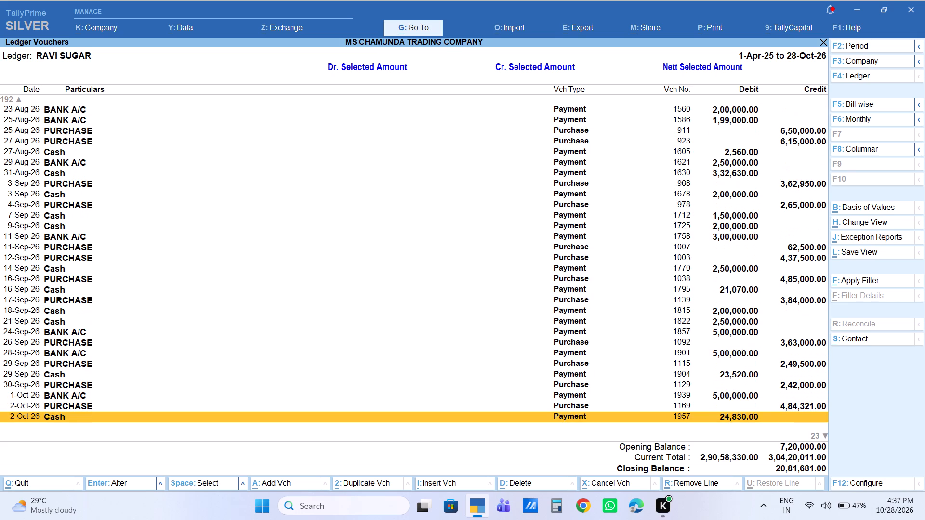
Open purchase voucher 1169 of 2-Oct-26, review its item, rate and LESS entry, and return to the ledger.
{"action": "key", "text": "Up"}
{"action": "key", "text": "Return"}
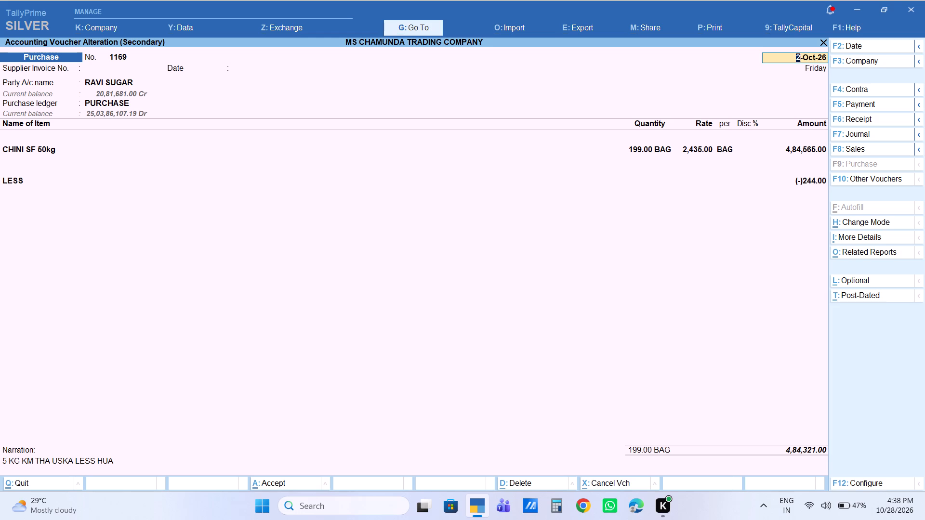
{"action": "key", "text": "Escape"}
{"action": "key", "text": "Escape"}
{"action": "key", "text": "Escape"}
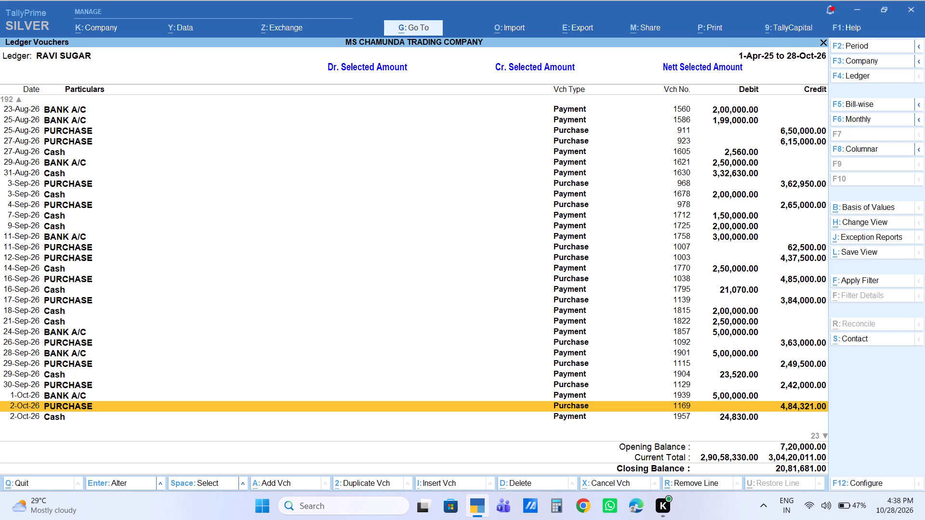
Examine the RAVI SUGAR entries from 2-Oct-26 to 9-Oct-26, comparing purchases 1195 and 1206.
{"action": "key", "text": "Down"}
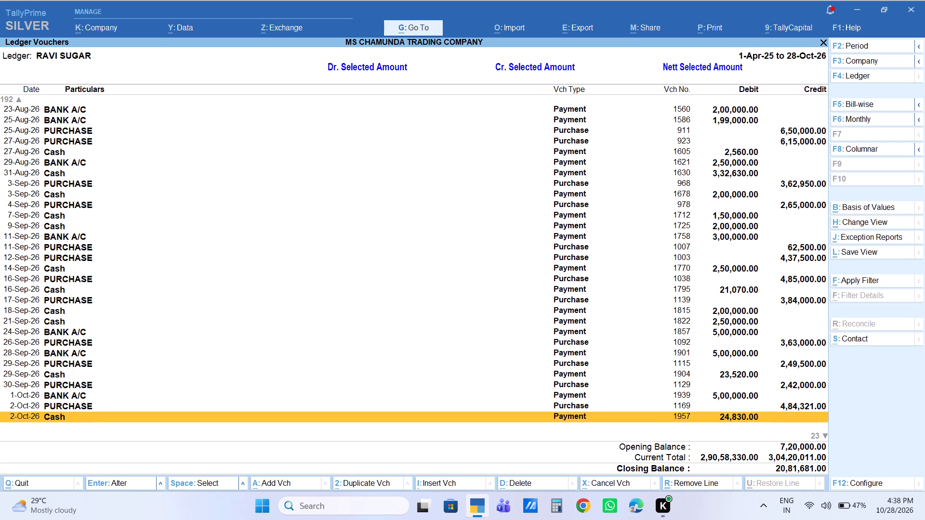
{"action": "key", "text": "Down"}
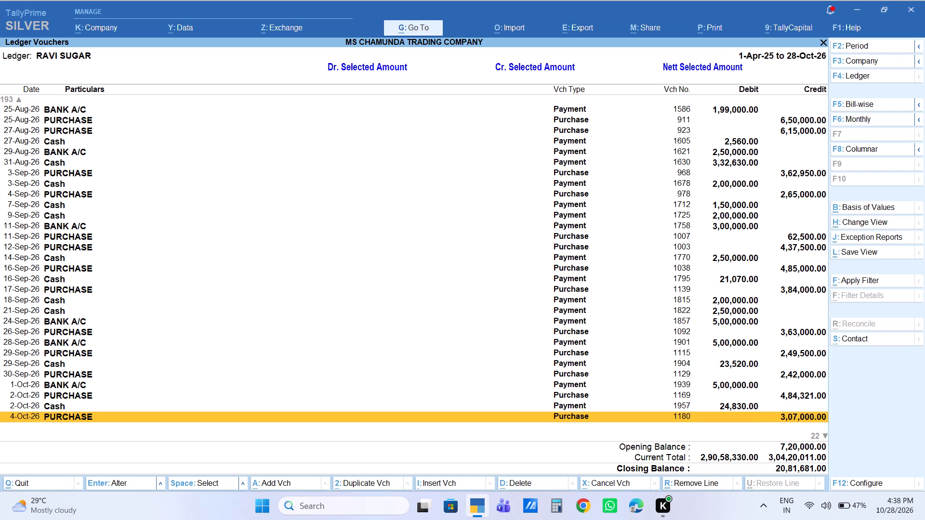
{"action": "key", "text": "Down"}
{"action": "key", "text": "Down"}
{"action": "key", "text": "Down"}
{"action": "key", "text": "Down"}
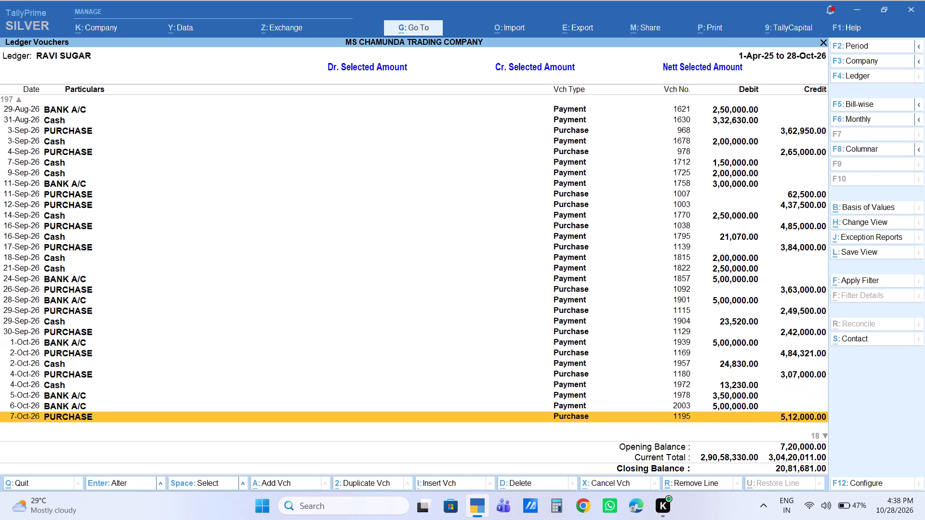
{"action": "key", "text": "Down"}
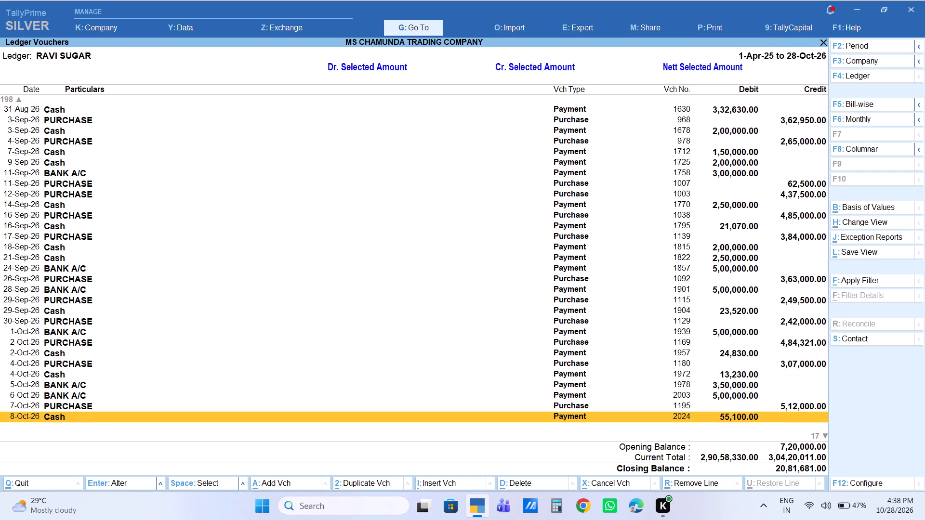
{"action": "key", "text": "Down"}
{"action": "key", "text": "Down"}
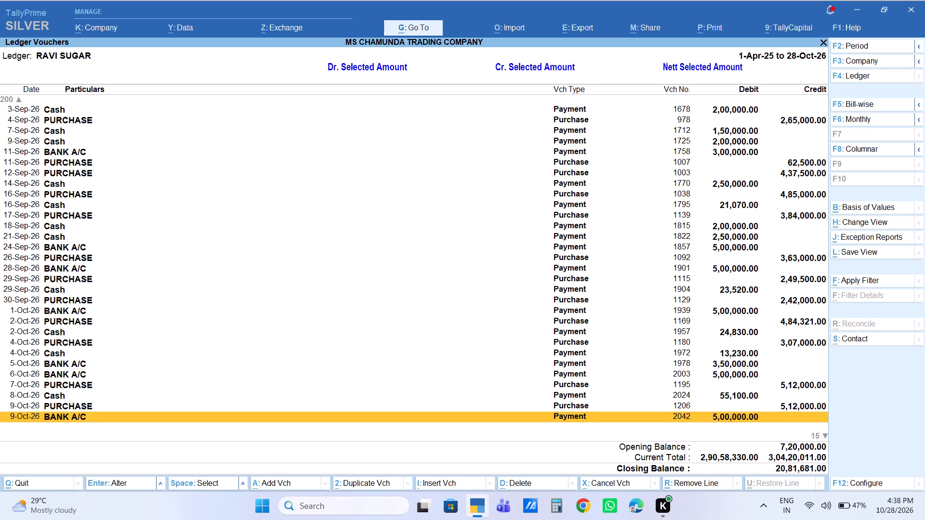
{"action": "key", "text": "Up"}
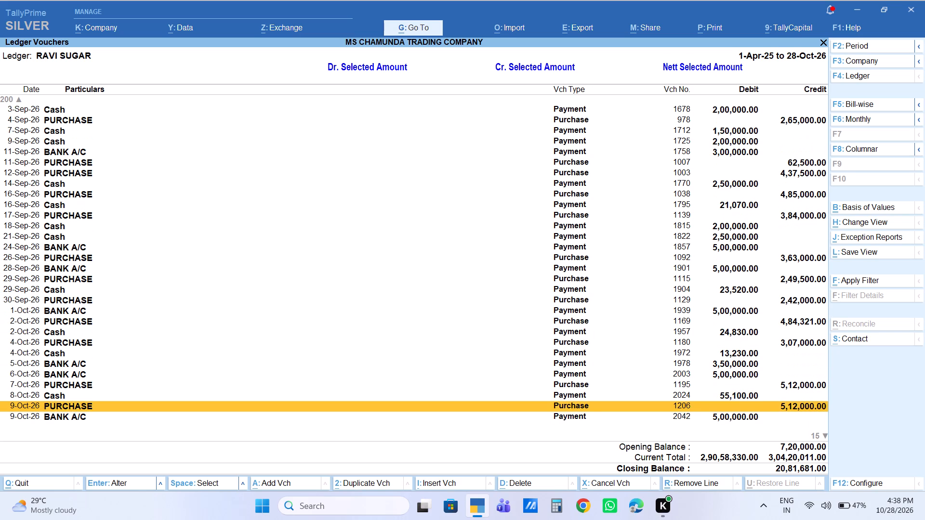
{"action": "key", "text": "Up"}
{"action": "key", "text": "Up"}
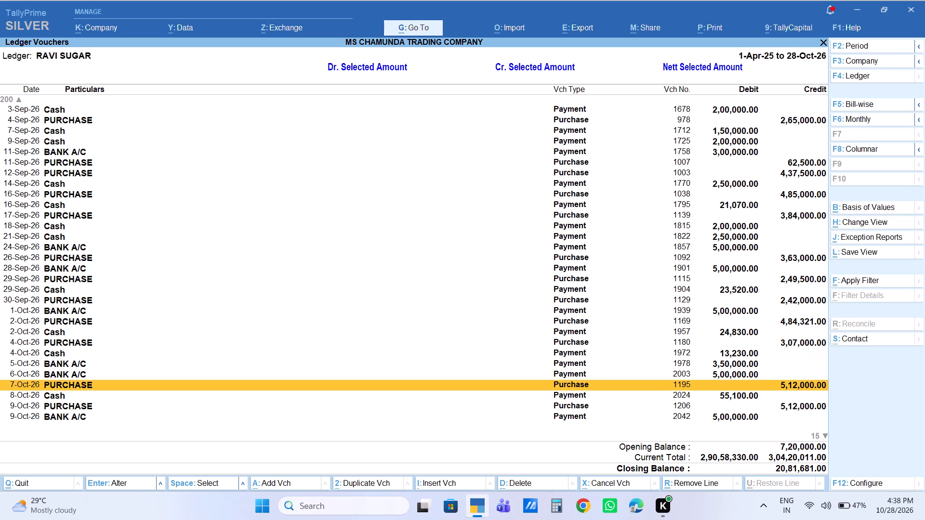
{"action": "key", "text": "Down"}
{"action": "key", "text": "Down"}
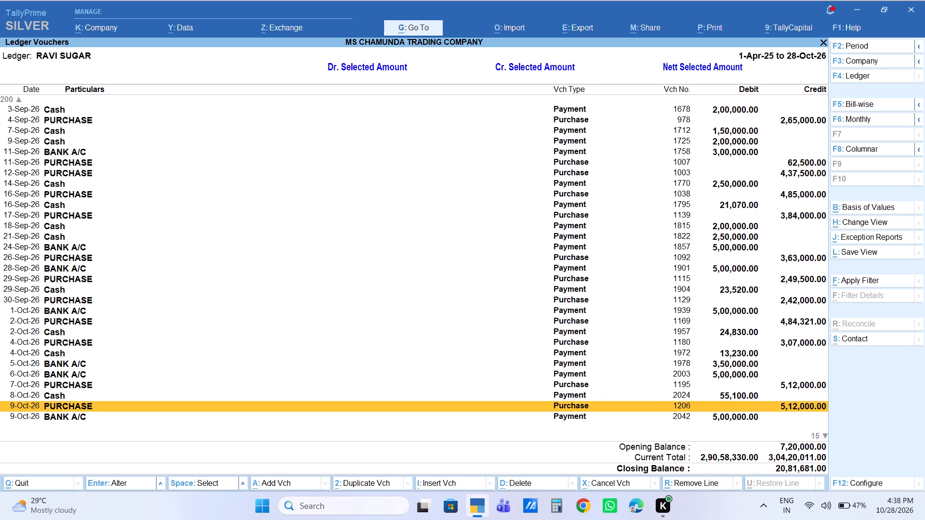
Open purchase voucher 1206 of 9-Oct-26, review its CHINI SF 50kg details, and return to the ledger without saving.
{"action": "key", "text": "Return"}
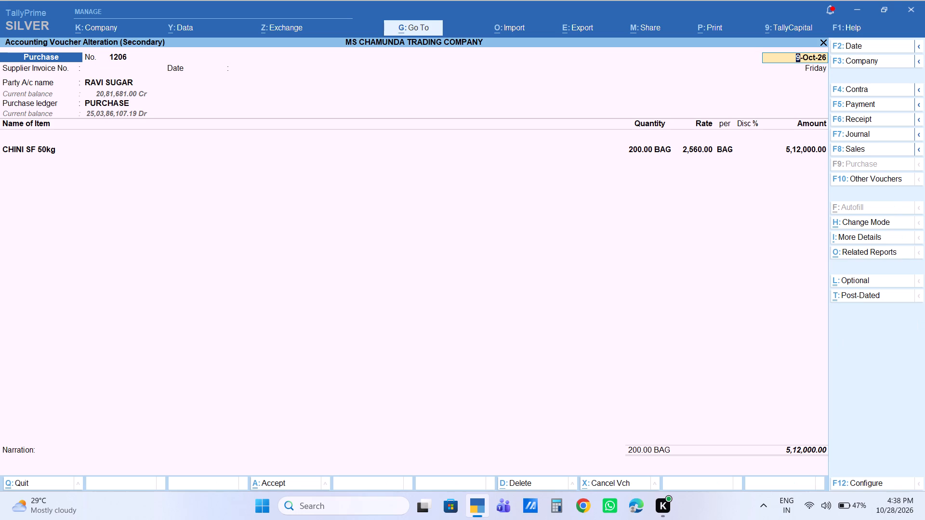
{"action": "key", "text": "Return"}
{"action": "key", "text": "Return"}
{"action": "key", "text": "Return"}
{"action": "key", "text": "Return"}
{"action": "key", "text": "Return"}
{"action": "key", "text": "Return"}
{"action": "key", "text": "Return"}
{"action": "key", "text": "Return"}
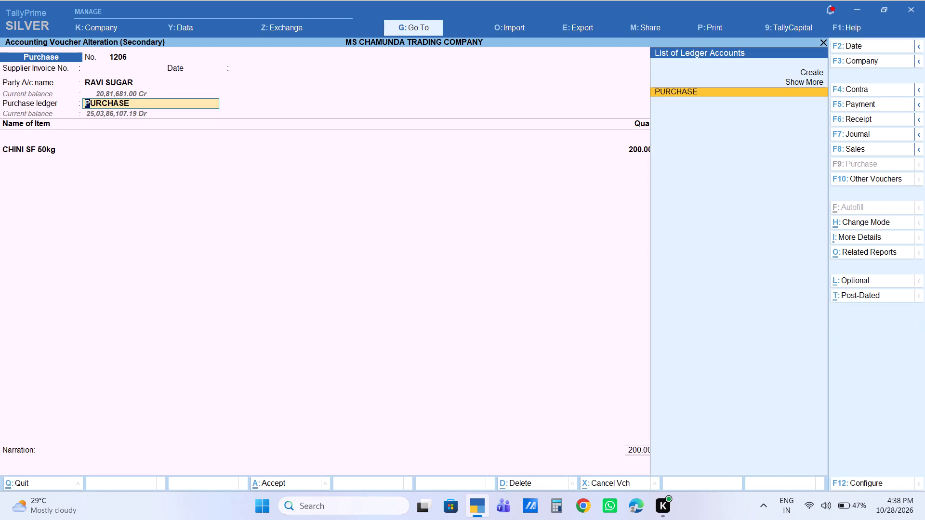
{"action": "key", "text": "Escape"}
{"action": "key", "text": "Escape"}
{"action": "key", "text": "Escape"}
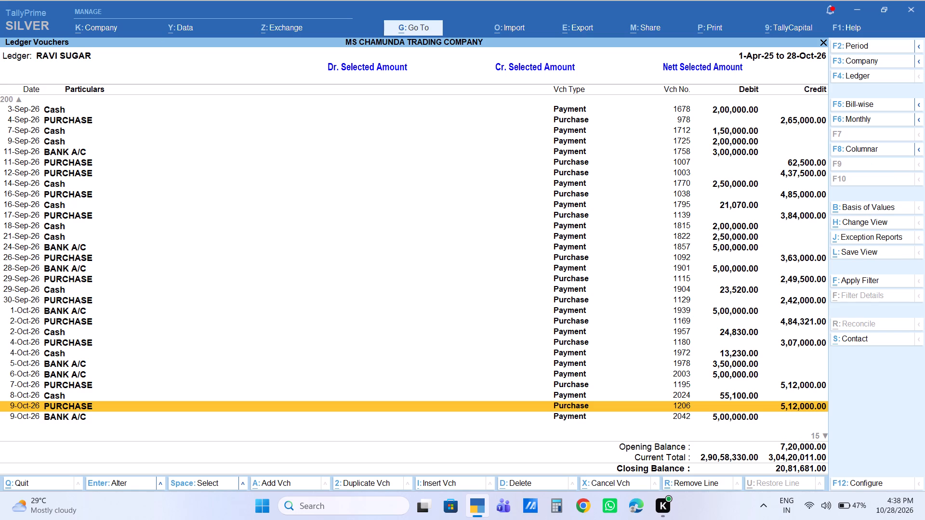
In purchase voucher 1206 of 9-Oct-26, set the CHINI SF 50kg amount to 5,10,000 and save the voucher.
{"action": "key", "text": "Down"}
{"action": "key", "text": "Down"}
{"action": "key", "text": "Down"}
{"action": "key", "text": "Down"}
{"action": "key", "text": "Up"}
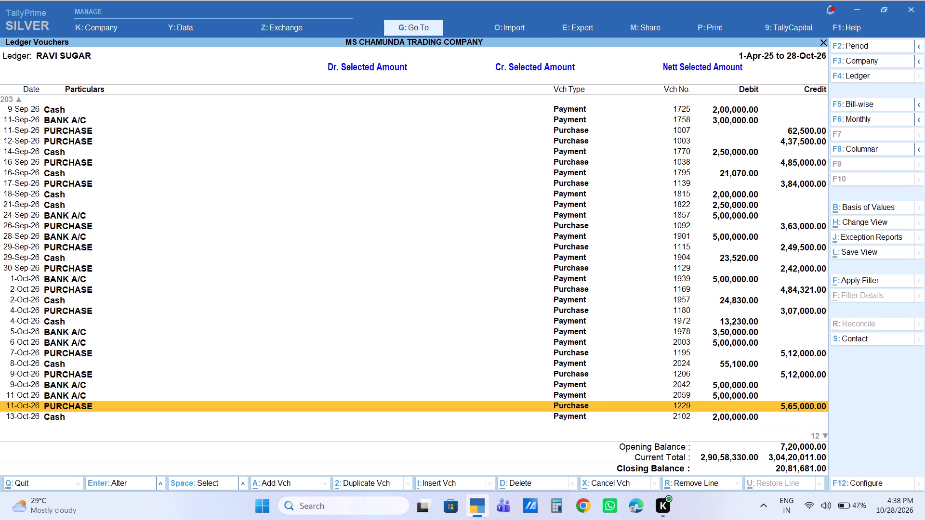
{"action": "key", "text": "Up"}
{"action": "key", "text": "Up"}
{"action": "key", "text": "Up"}
{"action": "key", "text": "Return"}
{"action": "key", "text": "Return"}
{"action": "key", "text": "Return"}
{"action": "key", "text": "Return"}
{"action": "key", "text": "Return"}
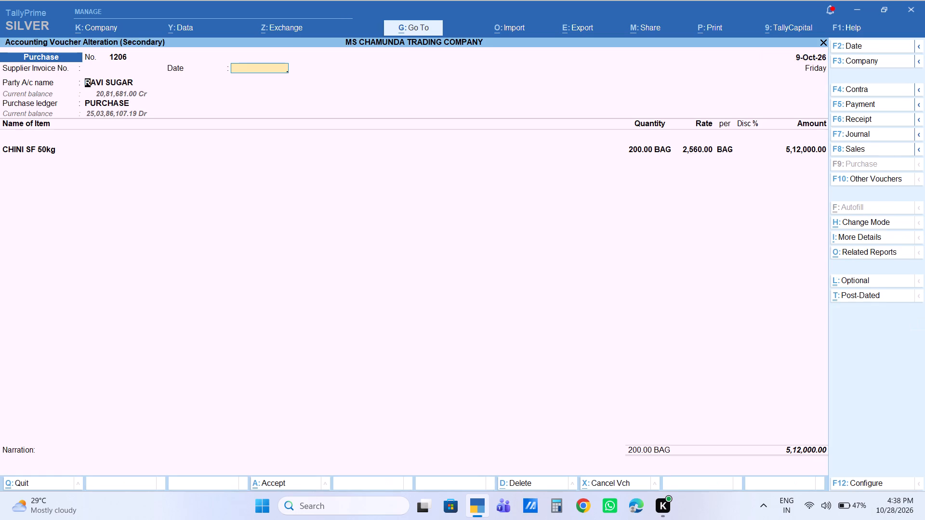
{"action": "key", "text": "Return"}
{"action": "key", "text": "Return"}
{"action": "key", "text": "Return"}
{"action": "key", "text": "Return"}
{"action": "key", "text": "Return"}
{"action": "key", "text": "Return"}
{"action": "key", "text": "Return"}
{"action": "key", "text": "Return"}
{"action": "key", "text": "Return"}
{"action": "key", "text": "Return"}
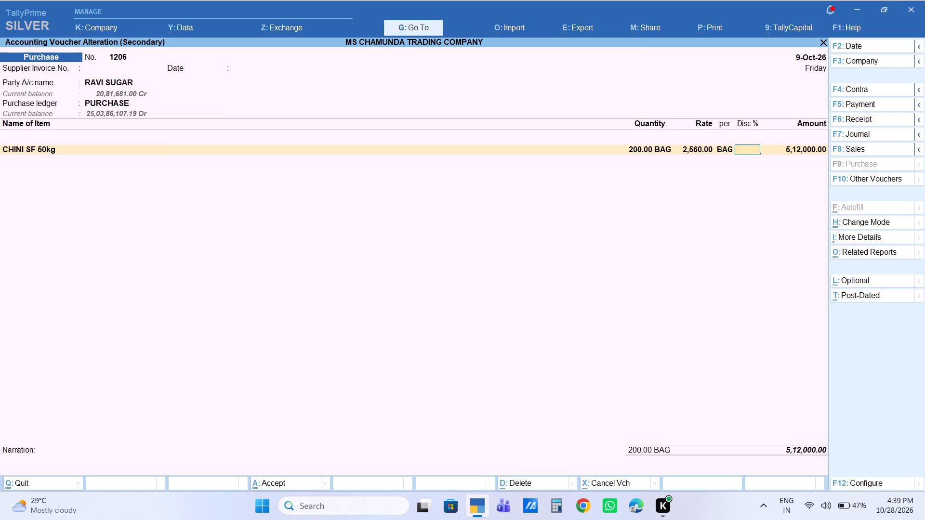
{"action": "type", "text": "511"}
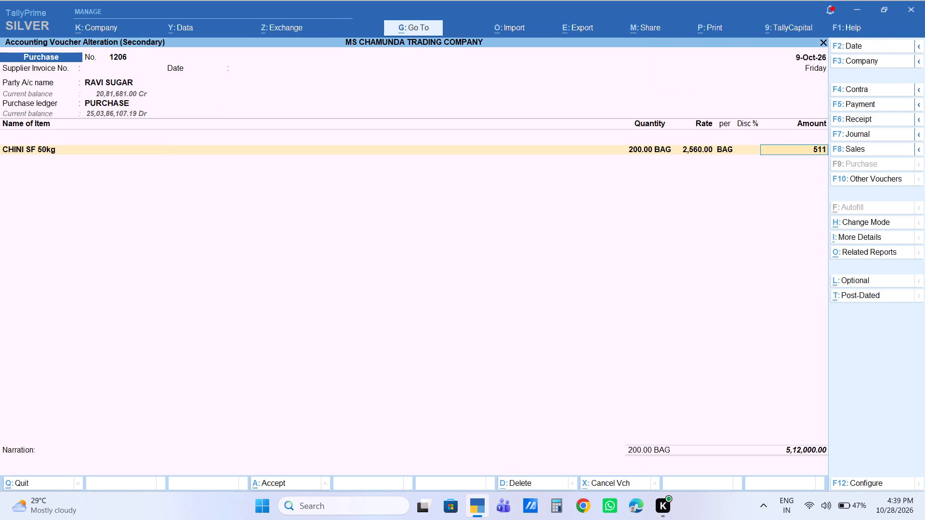
{"action": "key", "text": "BackSpace"}
{"action": "type", "text": "0000"}
{"action": "key", "text": "Return"}
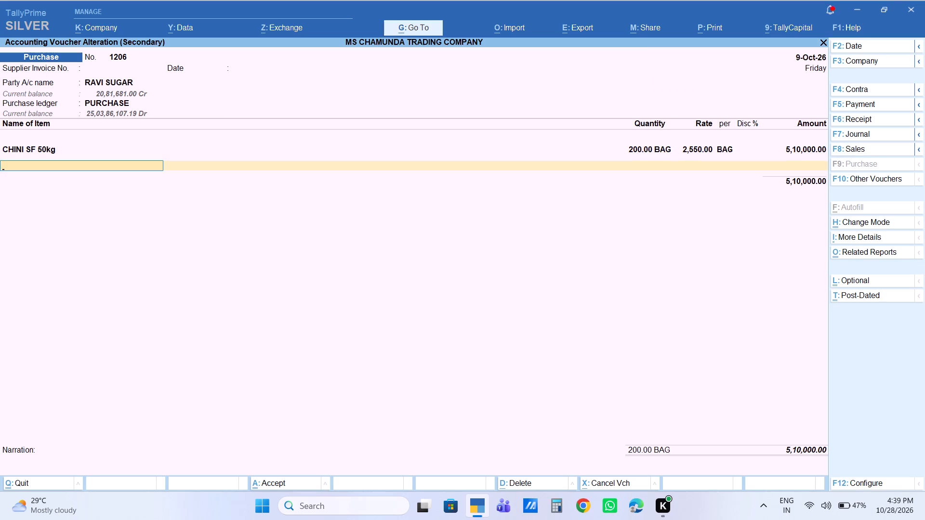
{"action": "key", "text": "Return"}
{"action": "key", "text": "Return"}
{"action": "key", "text": "Return"}
{"action": "key", "text": "Return"}
{"action": "key", "text": "Return"}
{"action": "key", "text": "Return"}
{"action": "key", "text": "Return"}
{"action": "key", "text": "Return"}
{"action": "key", "text": "Return"}
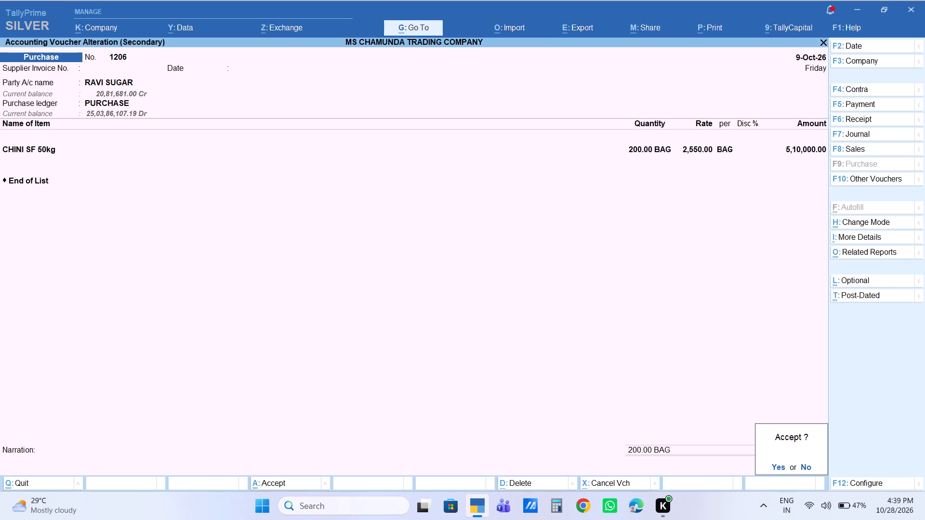
{"action": "key", "text": "Return"}
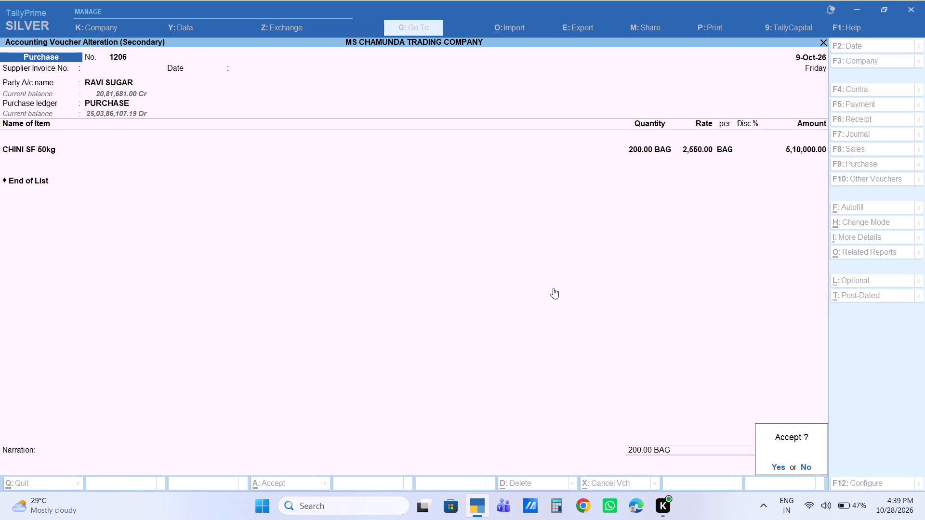
Examine the RAVI SUGAR ledger entries one by one from 9-Oct-26 to 21-Oct-26.
{"action": "key", "text": "Down"}
{"action": "key", "text": "Down"}
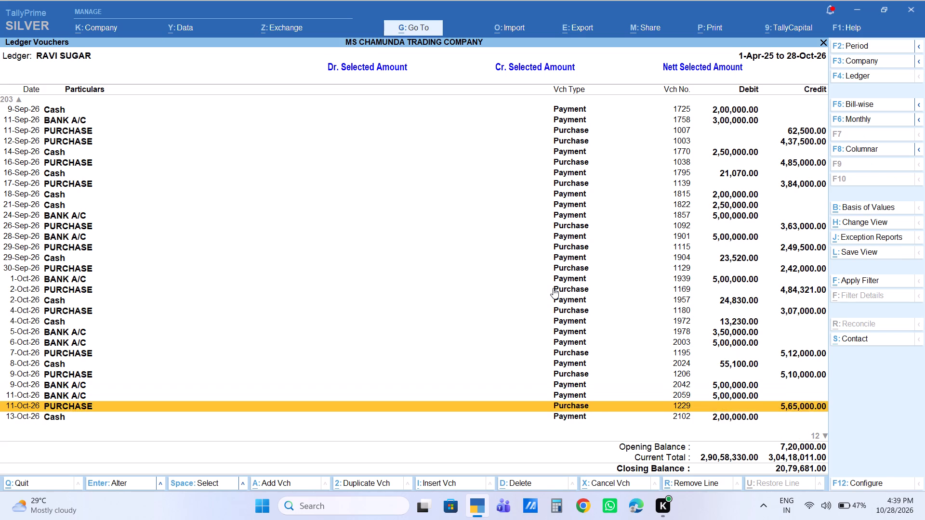
{"action": "key", "text": "Down"}
{"action": "key", "text": "Down"}
{"action": "key", "text": "Down"}
{"action": "key", "text": "Down"}
{"action": "key", "text": "Up"}
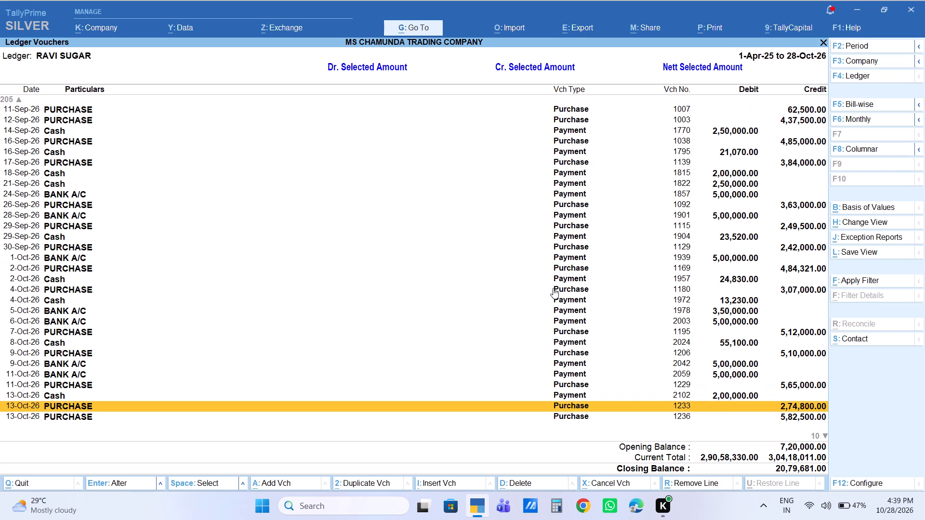
{"action": "key", "text": "Down"}
{"action": "key", "text": "Down"}
{"action": "key", "text": "Down"}
{"action": "key", "text": "Down"}
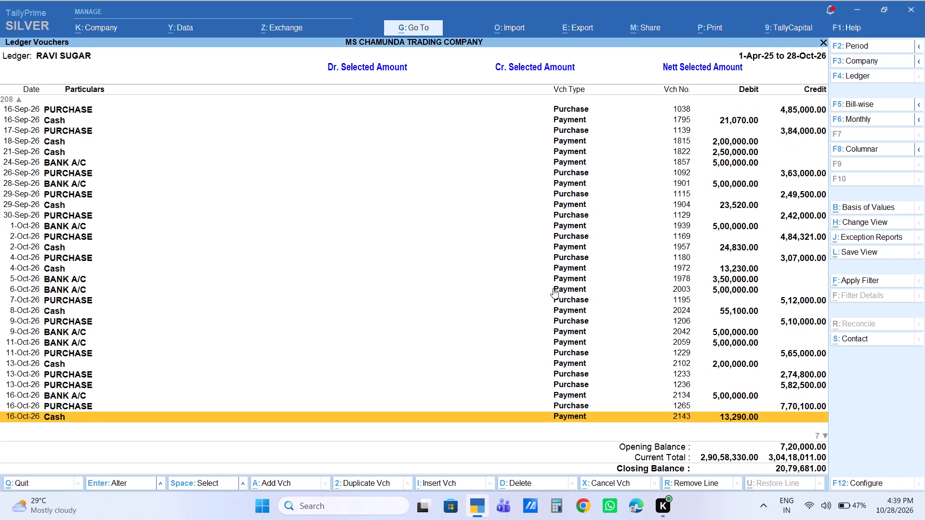
{"action": "key", "text": "Down"}
Open purchase voucher 1265 of 16-Oct-26, review its MAIDA LV quantity and rate, and return to the ledger.
{"action": "key", "text": "Up"}
{"action": "key", "text": "Up"}
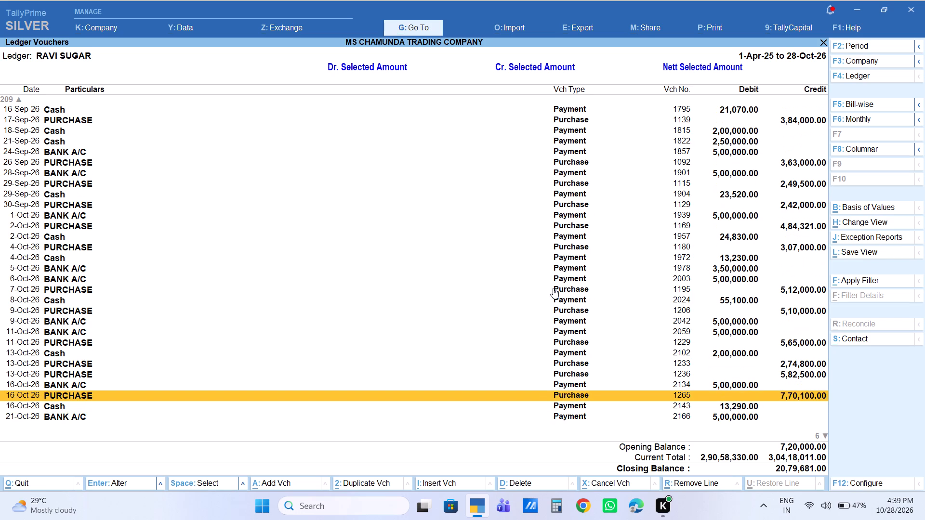
{"action": "key", "text": "Return"}
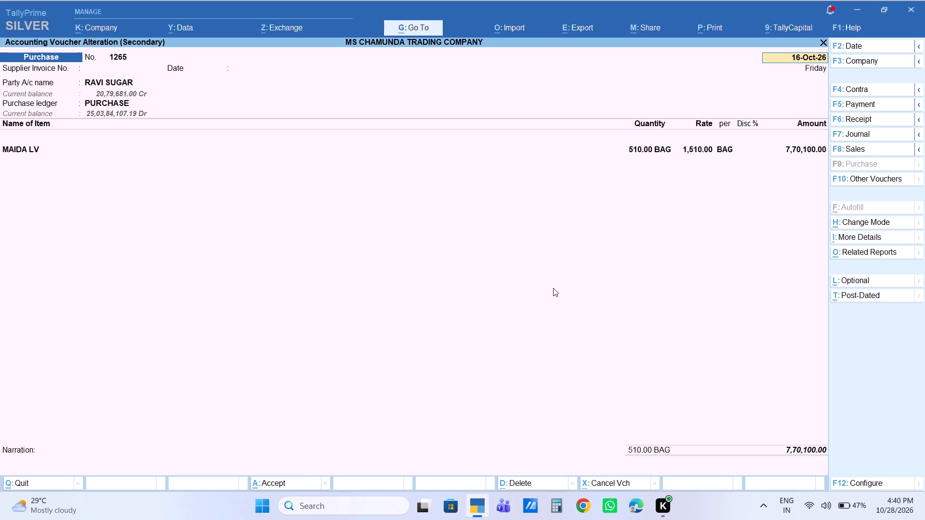
{"action": "key", "text": "Escape"}
{"action": "key", "text": "Escape"}
{"action": "key", "text": "Escape"}
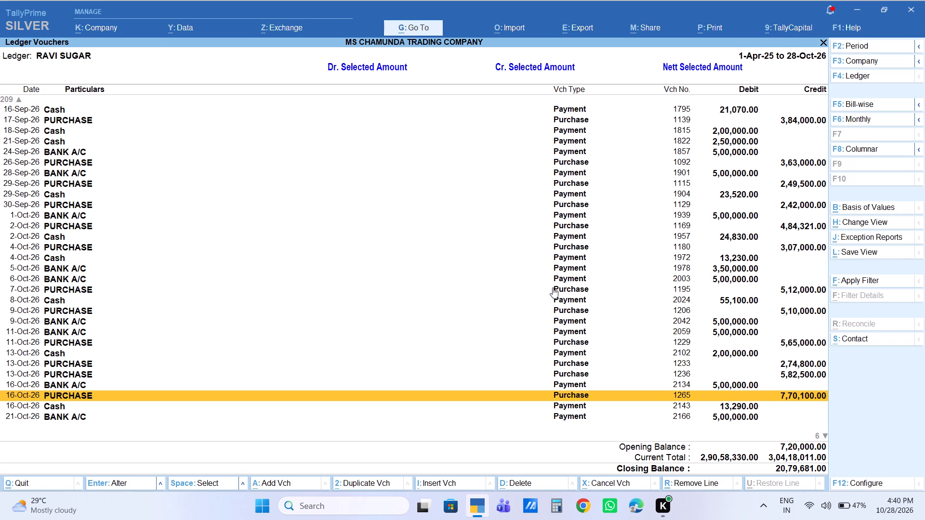
Examine the RAVI SUGAR entries from 16-Oct-26 to the last entry on 27-Oct-26.
{"action": "key", "text": "Down"}
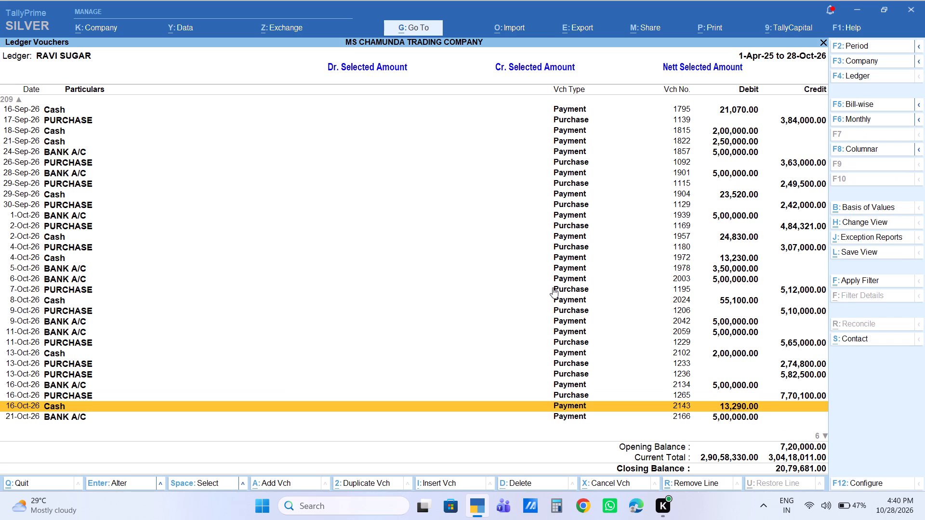
{"action": "key", "text": "Down"}
{"action": "key", "text": "Down"}
{"action": "key", "text": "Down"}
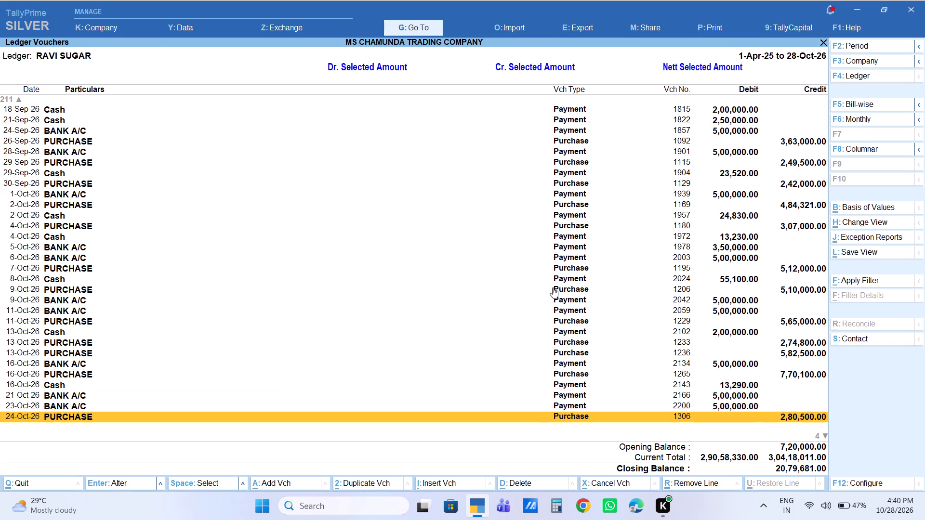
{"action": "key", "text": "Down"}
{"action": "key", "text": "Down"}
{"action": "key", "text": "Down"}
{"action": "key", "text": "Down"}
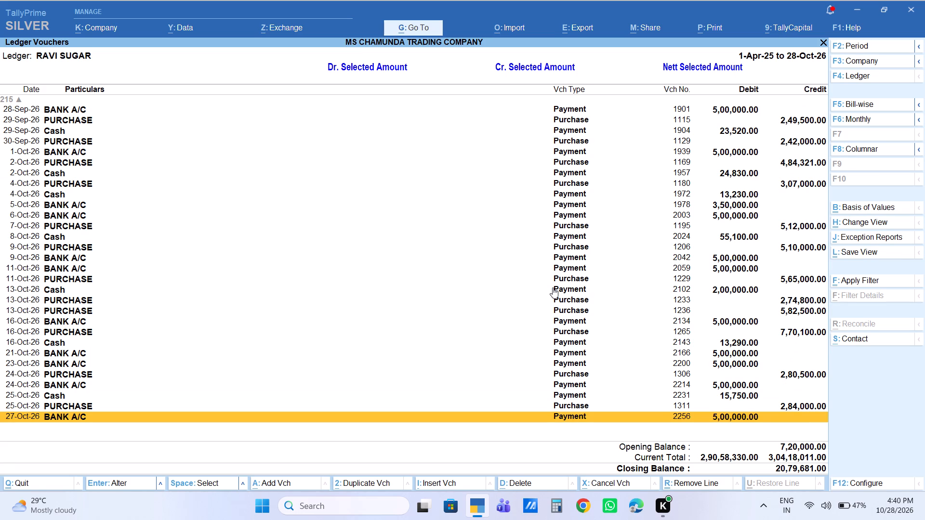
{"action": "key", "text": "Down"}
{"action": "key", "text": "Down"}
{"action": "key", "text": "Down"}
Recheck the RAVI SUGAR entries backwards from 27-Oct-26 to 29-Sep-26.
{"action": "key", "text": "Up"}
{"action": "key", "text": "Up"}
{"action": "key", "text": "Up"}
{"action": "key", "text": "Up"}
{"action": "key", "text": "Up"}
{"action": "key", "text": "Up"}
{"action": "key", "text": "Up"}
{"action": "key", "text": "Up"}
{"action": "key", "text": "Up"}
{"action": "key", "text": "Up"}
{"action": "key", "text": "Up"}
{"action": "key", "text": "Up"}
{"action": "key", "text": "Up"}
{"action": "key", "text": "Up"}
{"action": "key", "text": "Up"}
{"action": "key", "text": "Up"}
{"action": "key", "text": "Up"}
{"action": "key", "text": "Up"}
{"action": "key", "text": "Up"}
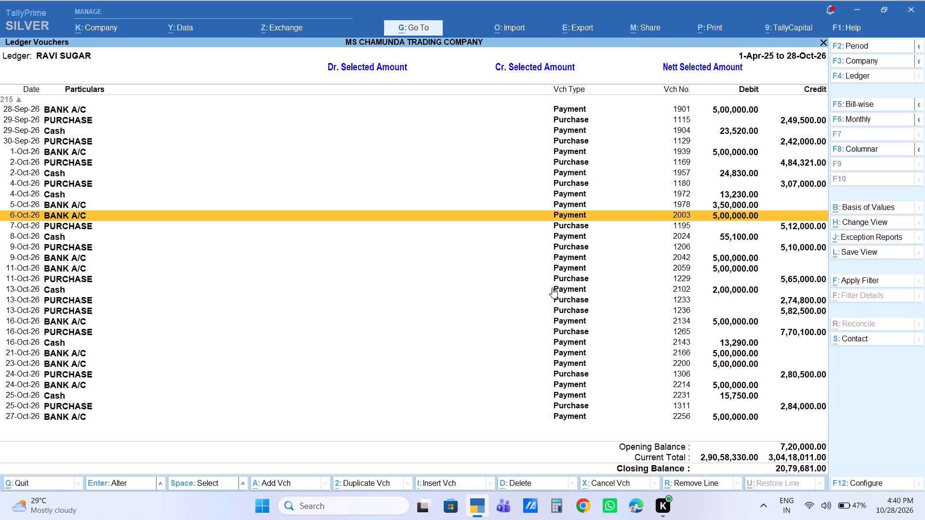
{"action": "key", "text": "Up"}
{"action": "key", "text": "Up"}
{"action": "key", "text": "Up"}
{"action": "key", "text": "Up"}
{"action": "key", "text": "Up"}
{"action": "key", "text": "Up"}
{"action": "key", "text": "Up"}
{"action": "key", "text": "Up"}
Recheck the entries up to 8-Oct-26, open cash payment voucher 2024, and return to the ledger without saving.
{"action": "key", "text": "Down"}
{"action": "key", "text": "Down"}
{"action": "key", "text": "Down"}
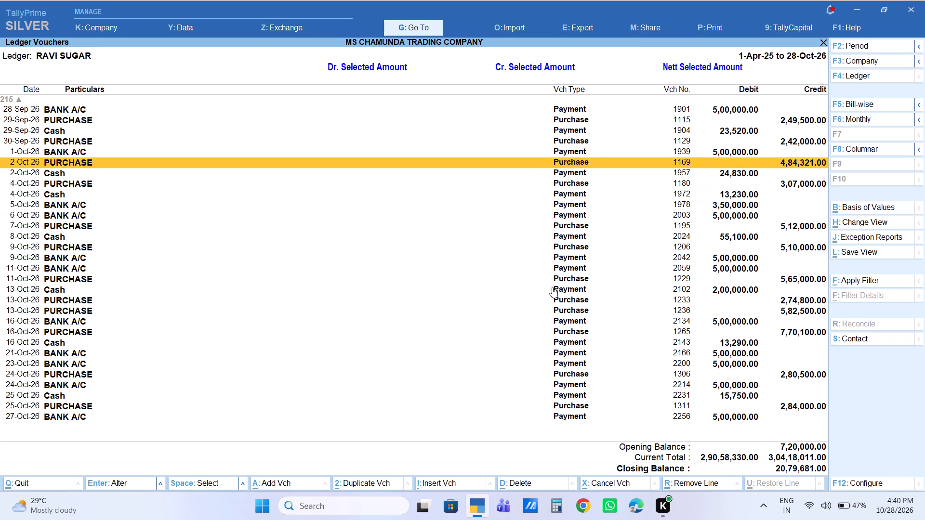
{"action": "key", "text": "Down"}
{"action": "key", "text": "Down"}
{"action": "key", "text": "Down"}
{"action": "key", "text": "Down"}
{"action": "key", "text": "Down"}
{"action": "key", "text": "Down"}
{"action": "key", "text": "Down"}
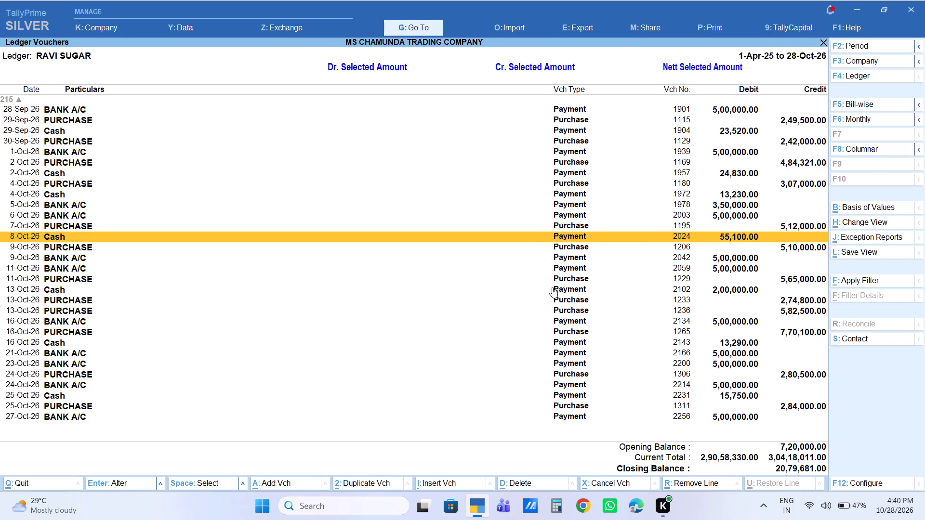
{"action": "key", "text": "Return"}
{"action": "key", "text": "Escape"}
{"action": "key", "text": "Escape"}
{"action": "key", "text": "Escape"}
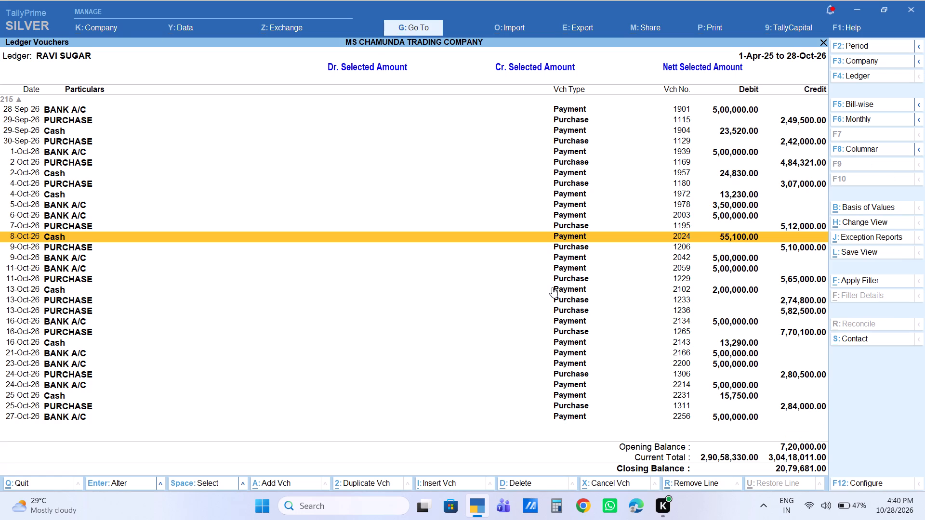
Examine the RAVI SUGAR purchases and payments from 8-Oct-26 to 16-Oct-26.
{"action": "key", "text": "Down"}
{"action": "key", "text": "Down"}
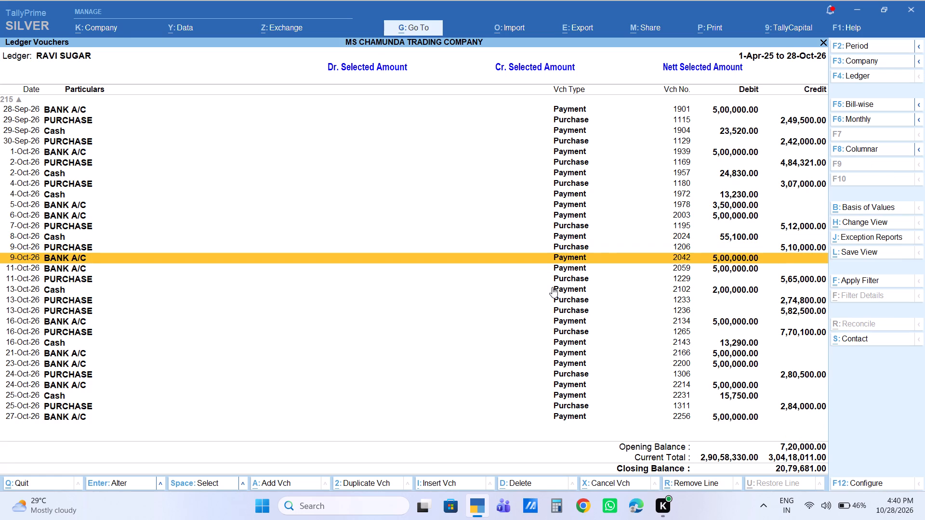
{"action": "key", "text": "Down"}
{"action": "key", "text": "Down"}
{"action": "key", "text": "Down"}
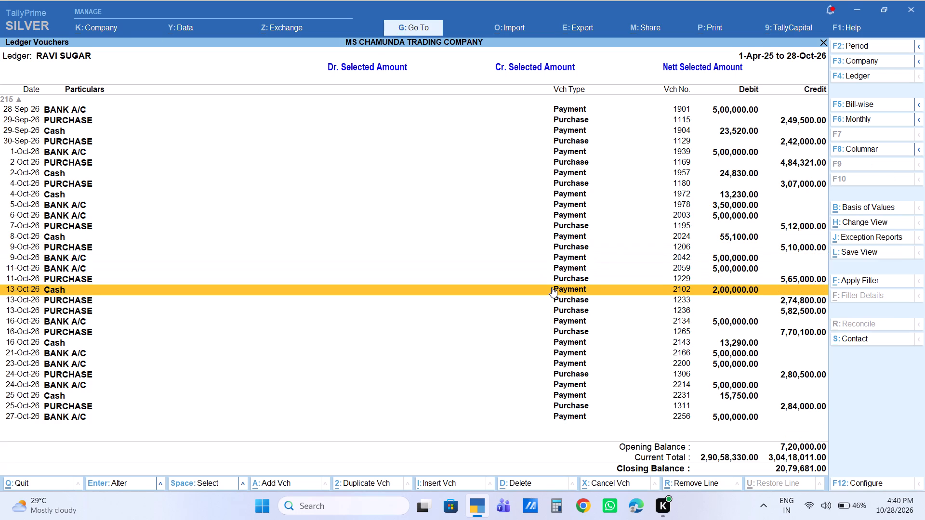
{"action": "key", "text": "Down"}
{"action": "key", "text": "Down"}
{"action": "key", "text": "Down"}
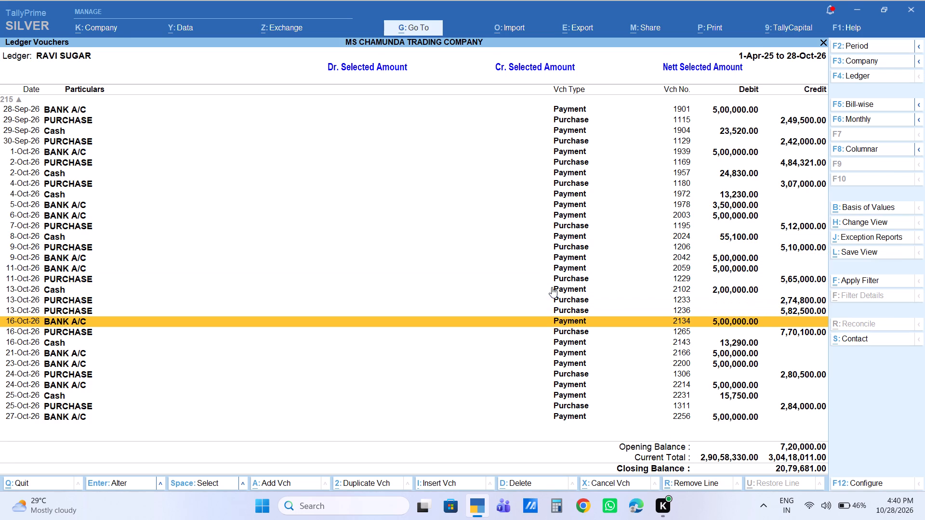
{"action": "key", "text": "Down"}
{"action": "key", "text": "Down"}
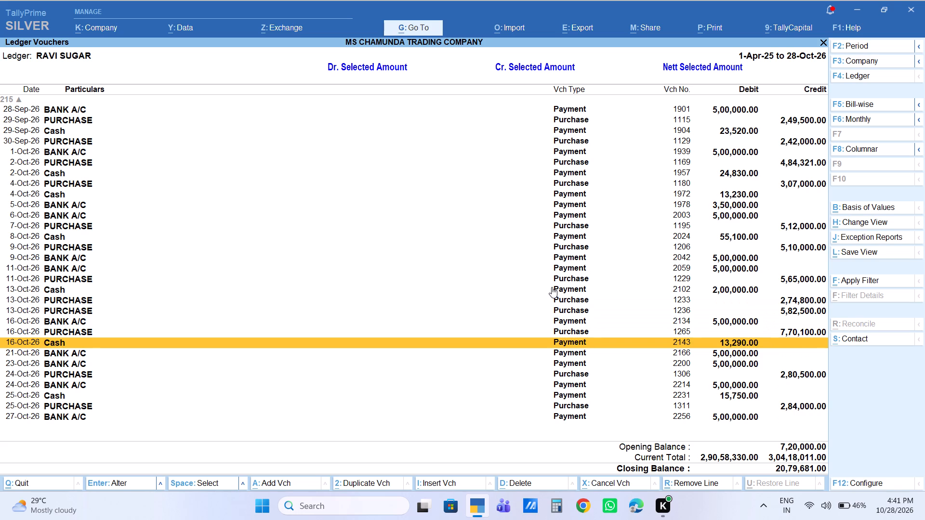
Examine the remaining RAVI SUGAR entries up to 27-Oct-26, and close the ledger back to the Gateway of Tally.
{"action": "key", "text": "Down"}
{"action": "key", "text": "Down"}
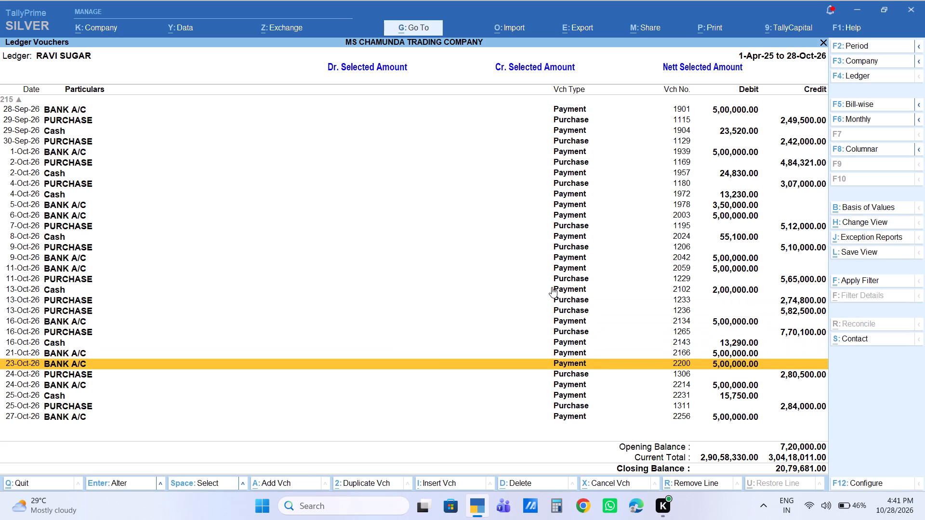
{"action": "key", "text": "Down"}
{"action": "key", "text": "Down"}
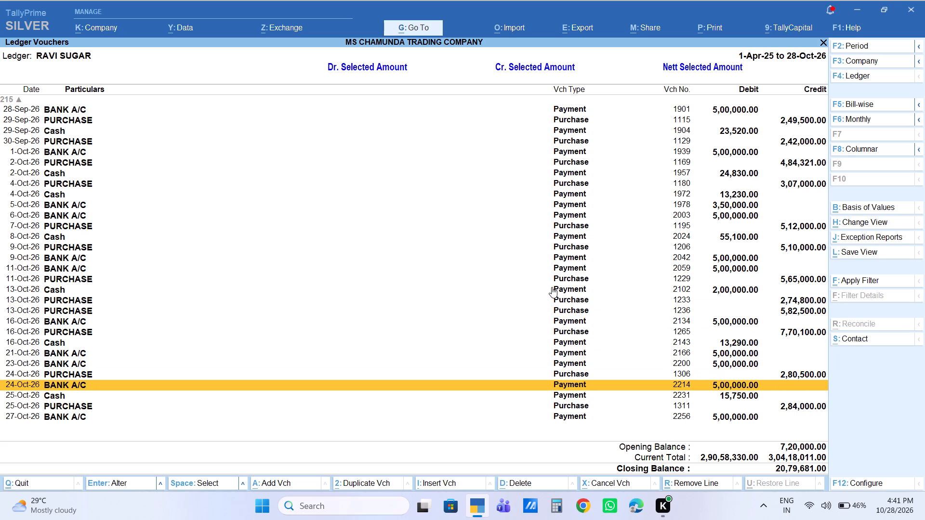
{"action": "key", "text": "Down"}
{"action": "key", "text": "Down"}
{"action": "key", "text": "Down"}
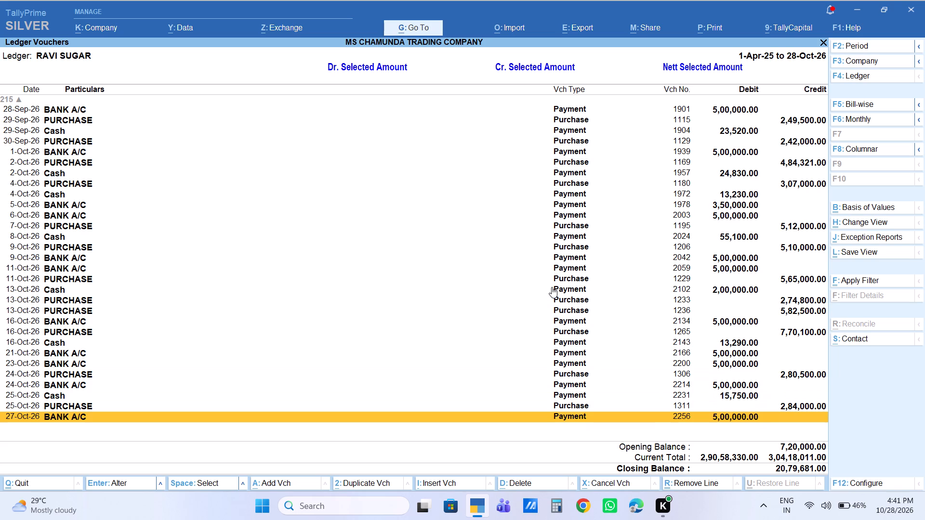
{"action": "key", "text": "Down"}
{"action": "key", "text": "Down"}
{"action": "key", "text": "Escape"}
{"action": "key", "text": "Escape"}
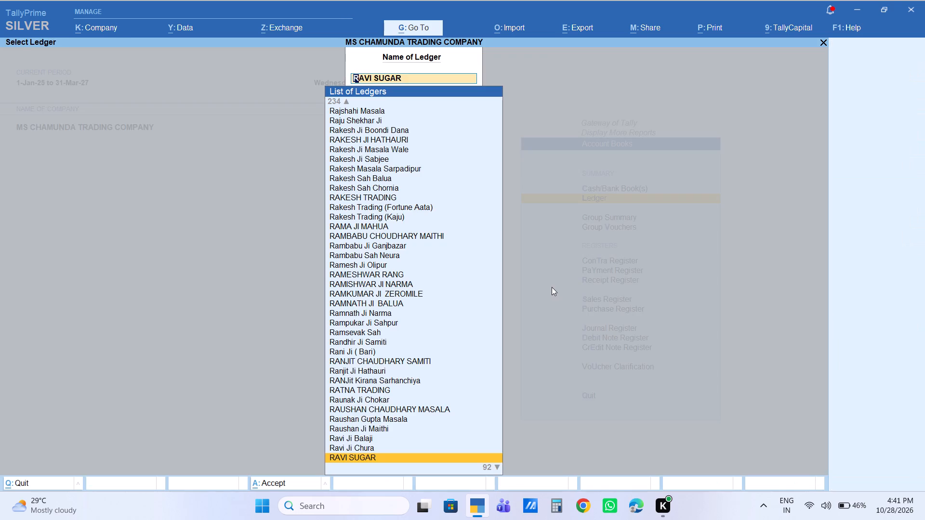
{"action": "key", "text": "Escape"}
{"action": "key", "text": "Escape"}
{"action": "key", "text": "Escape"}
Start a new payment voucher with Cash as the paying account.
{"action": "key", "text": "Up"}
{"action": "key", "text": "Up"}
{"action": "key", "text": "Up"}
{"action": "key", "text": "Up"}
{"action": "key", "text": "Up"}
{"action": "key", "text": "Up"}
{"action": "key", "text": "Up"}
{"action": "key", "text": "Up"}
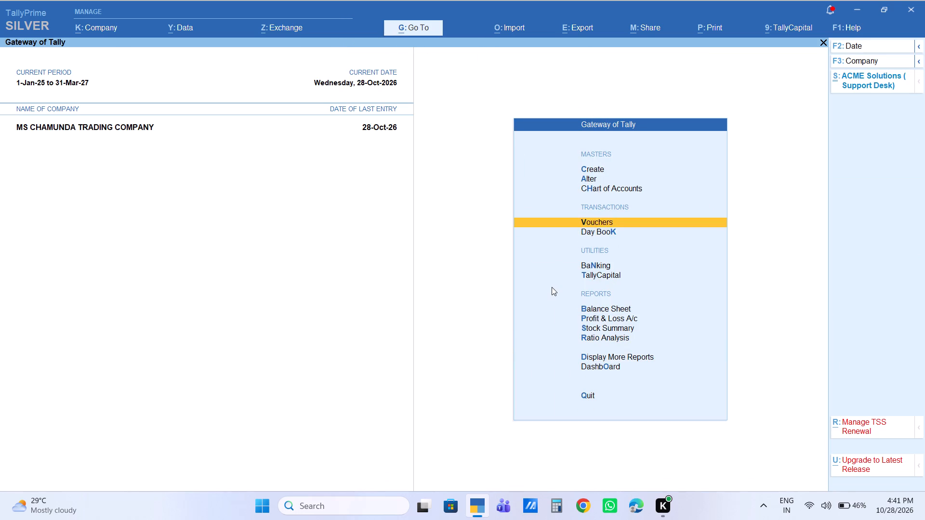
{"action": "key", "text": "Return"}
{"action": "type", "text": "ca"}
{"action": "key", "text": "Return"}
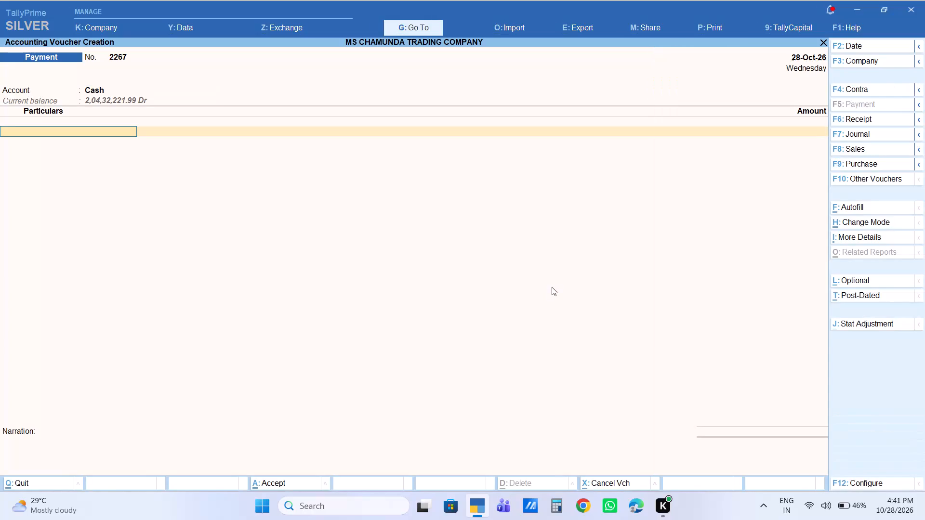
Enter RAVI SUGAR as the payment's particulars and choose a pending bill for its Agst Ref entry.
{"action": "type", "text": "ravi"}
{"action": "key", "text": "Down"}
{"action": "key", "text": "Down"}
{"action": "key", "text": "Down"}
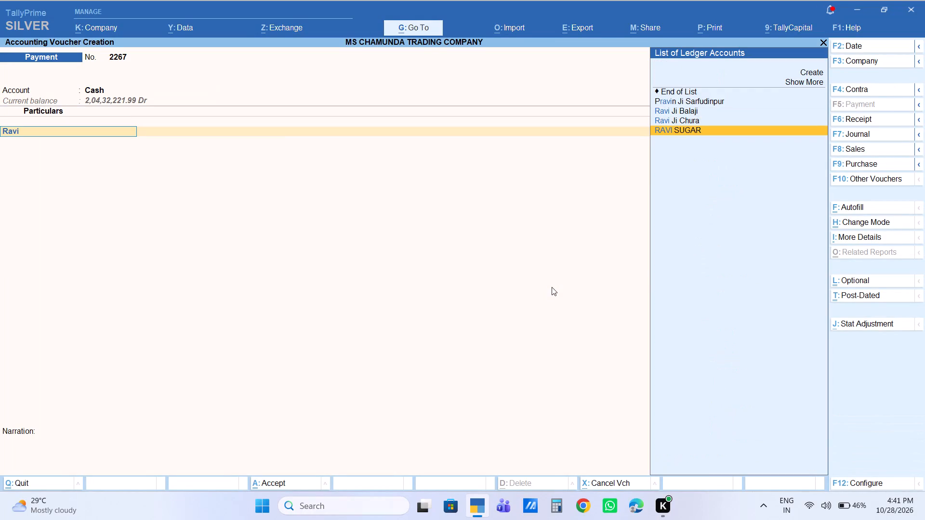
{"action": "key", "text": "Return"}
{"action": "key", "text": "Return"}
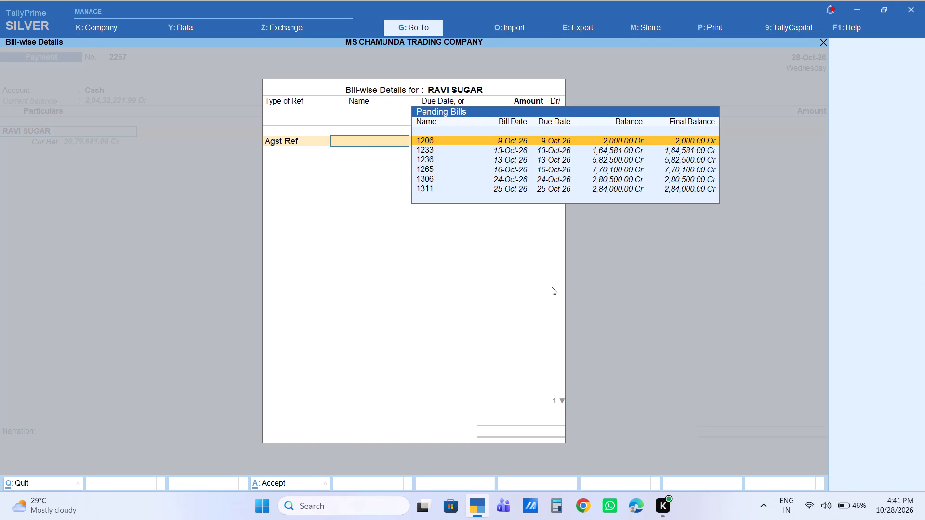
{"action": "key", "text": "Down"}
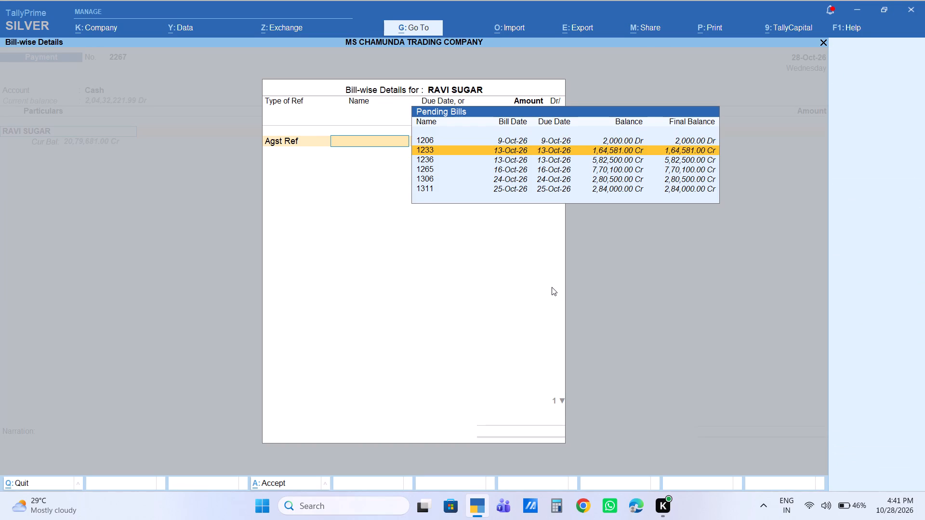
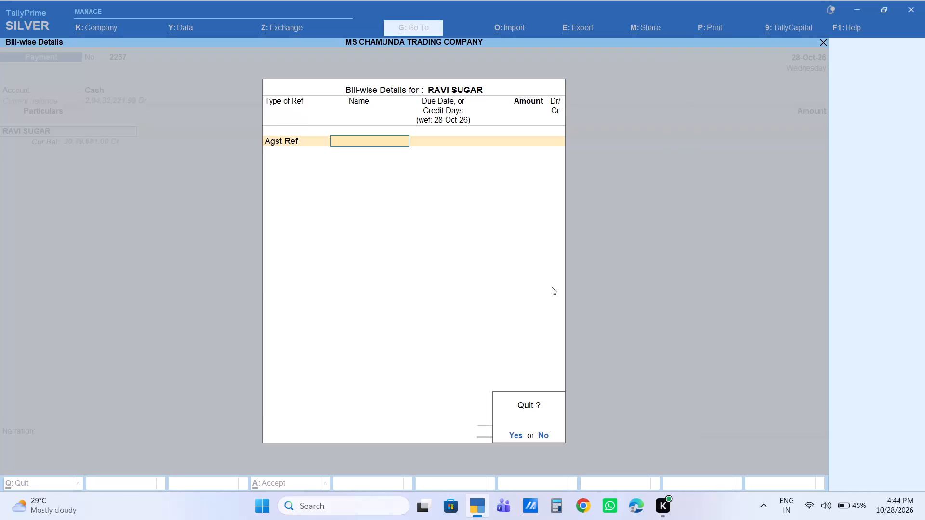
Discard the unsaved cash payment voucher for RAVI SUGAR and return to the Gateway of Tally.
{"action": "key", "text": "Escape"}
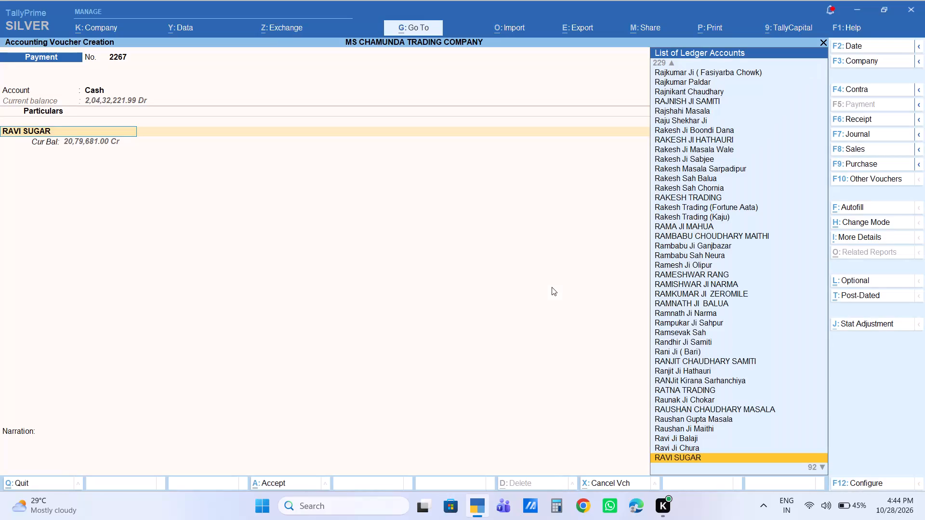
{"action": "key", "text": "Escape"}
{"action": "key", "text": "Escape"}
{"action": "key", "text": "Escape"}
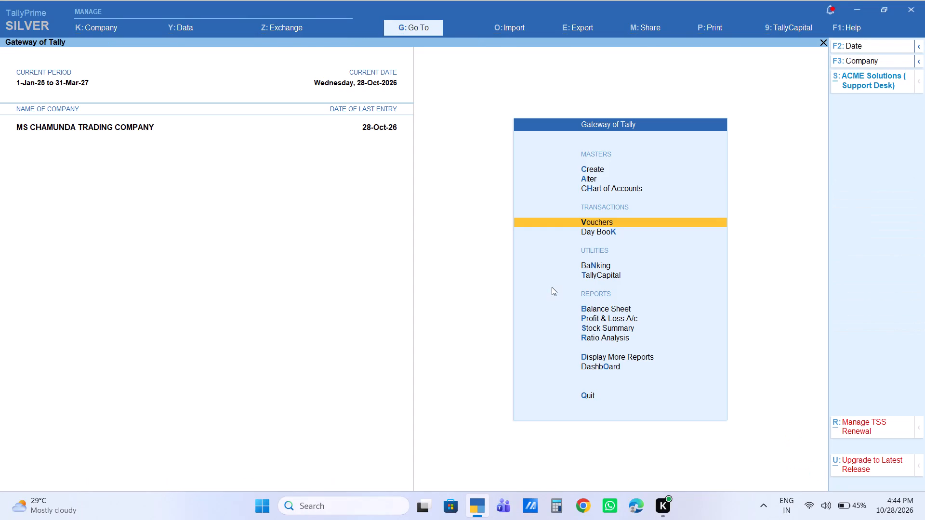